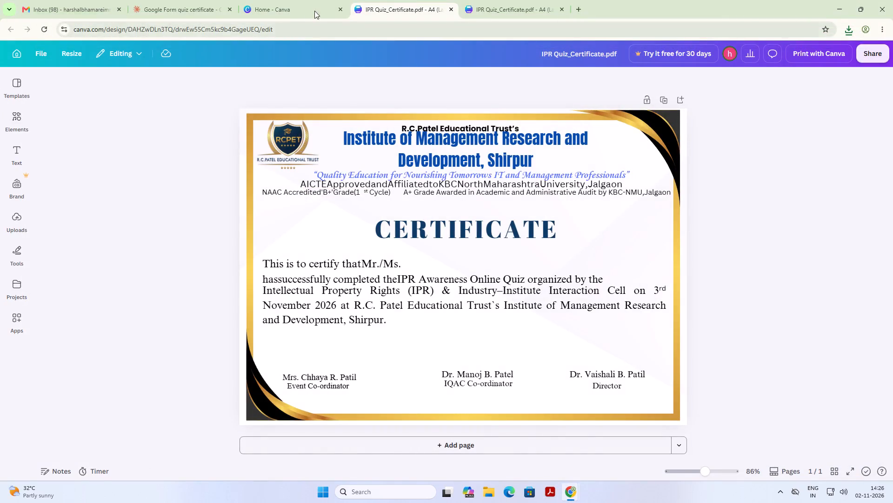
# Close the duplicate browser tab of the IPR Quiz_Certificate.pdf design, keeping the other one open.
pyautogui.click(315, 9)
pyautogui.click(422, 1)
pyautogui.click(515, 0)
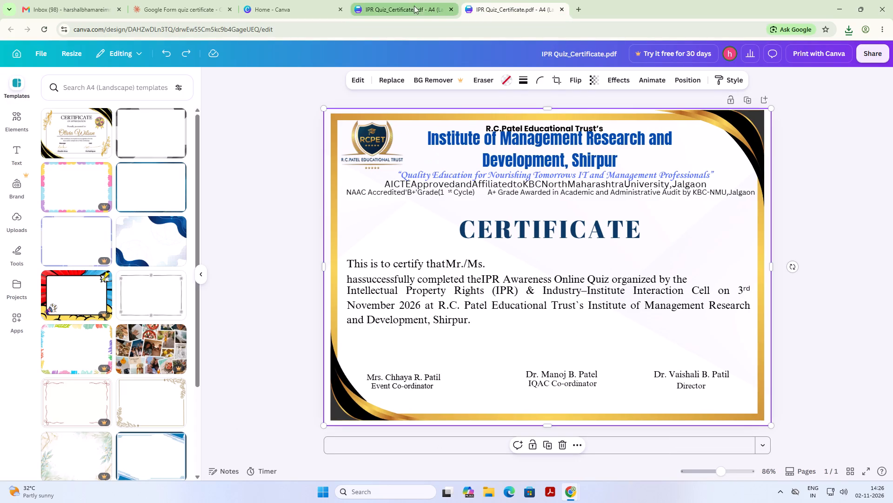
pyautogui.click(406, 6)
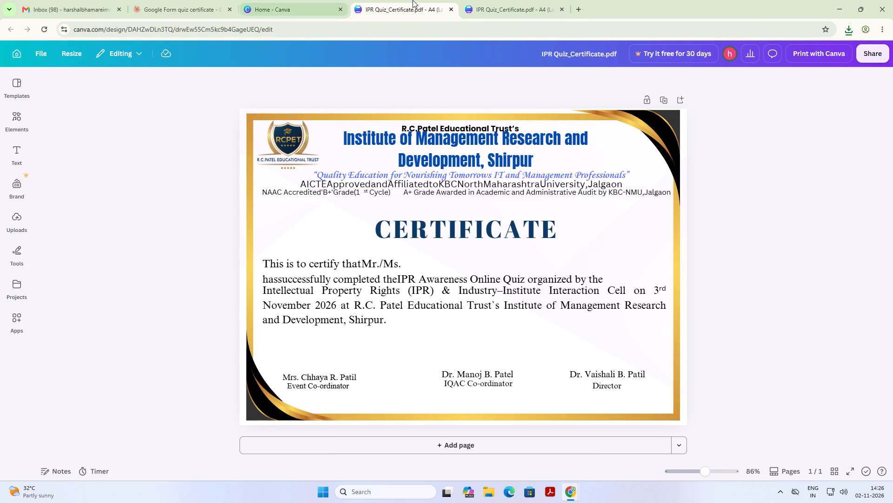
pyautogui.click(452, 7)
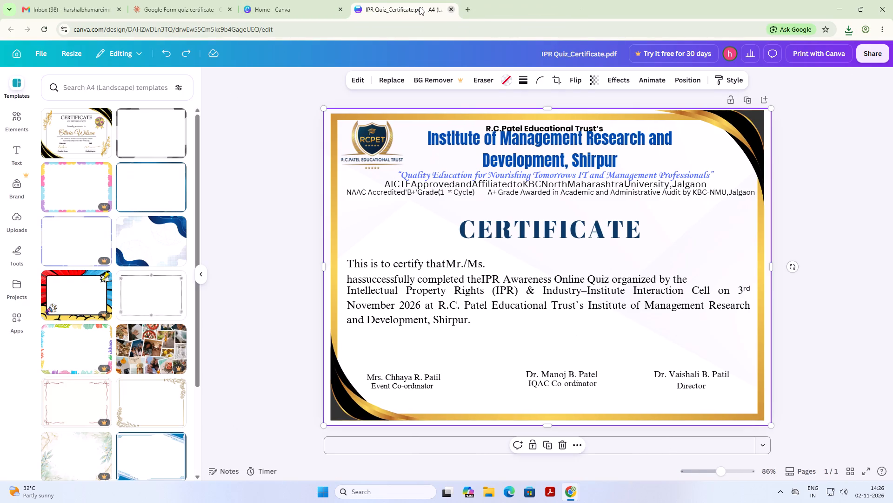
# Upload the IPR online Quiz_cert file from Downloads into the Canva design.
pyautogui.click(11, 86)
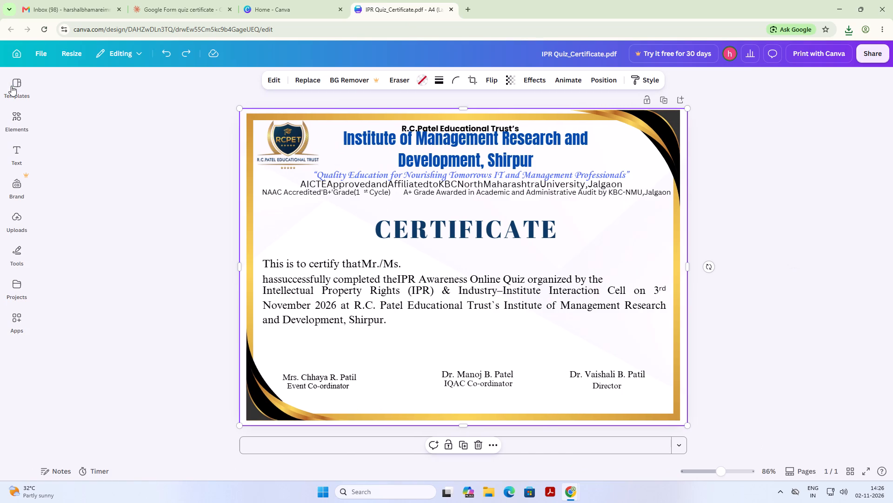
pyautogui.click(17, 84)
pyautogui.click(17, 84)
pyautogui.click(50, 51)
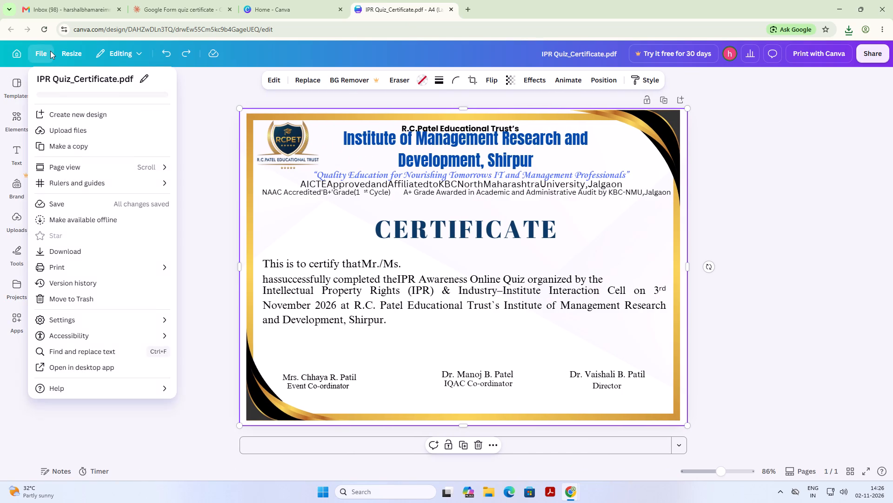
pyautogui.click(86, 135)
pyautogui.click(90, 179)
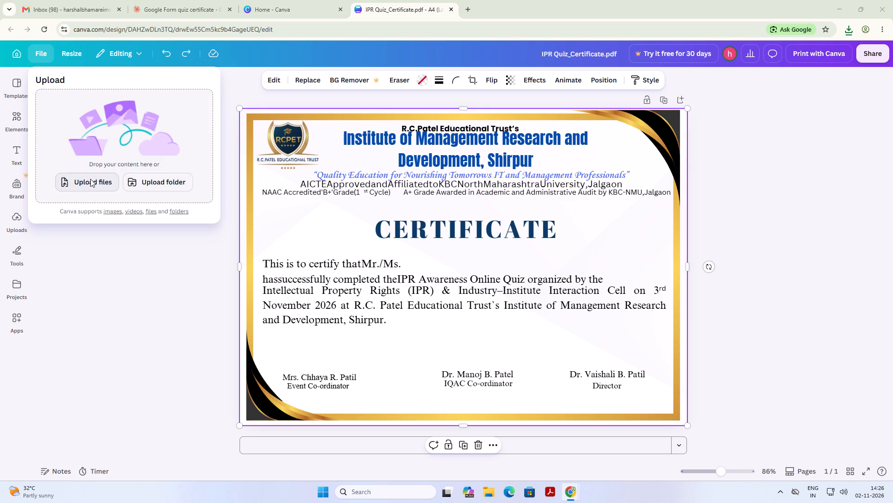
pyautogui.click(403, 267)
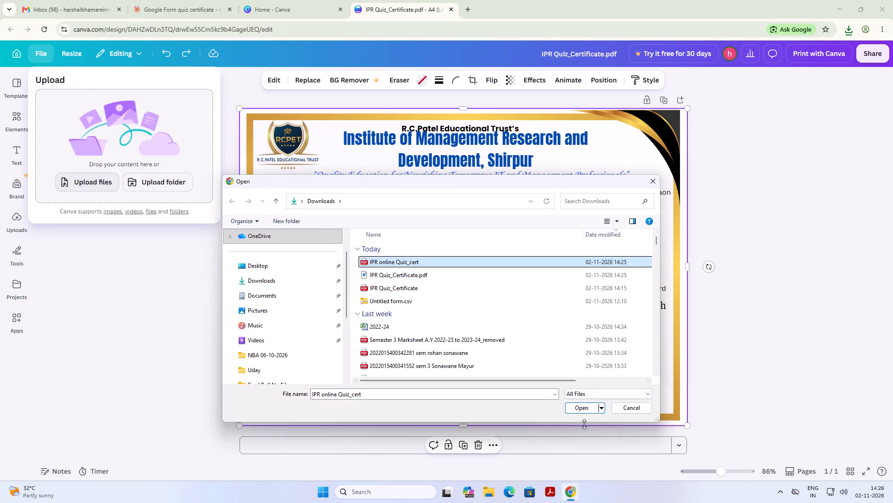
pyautogui.click(589, 408)
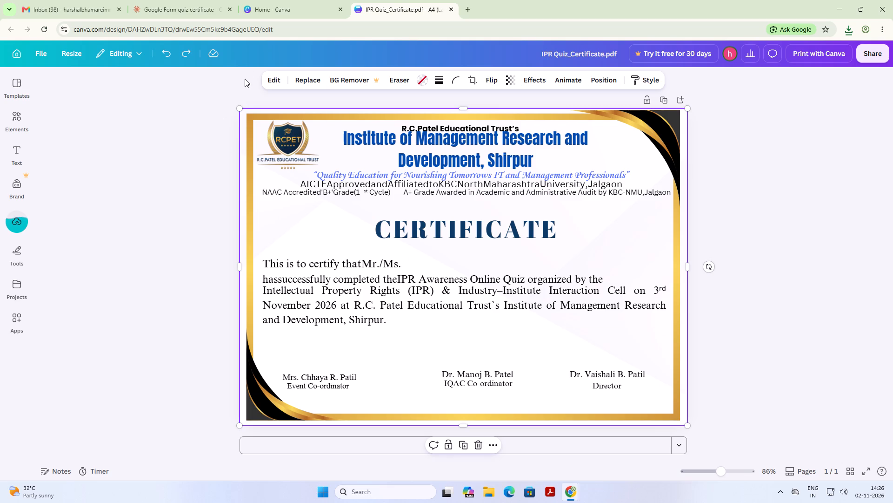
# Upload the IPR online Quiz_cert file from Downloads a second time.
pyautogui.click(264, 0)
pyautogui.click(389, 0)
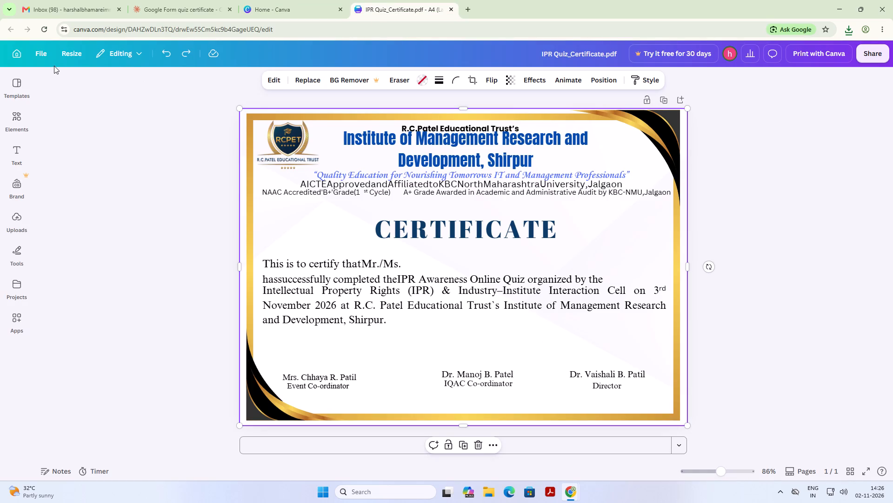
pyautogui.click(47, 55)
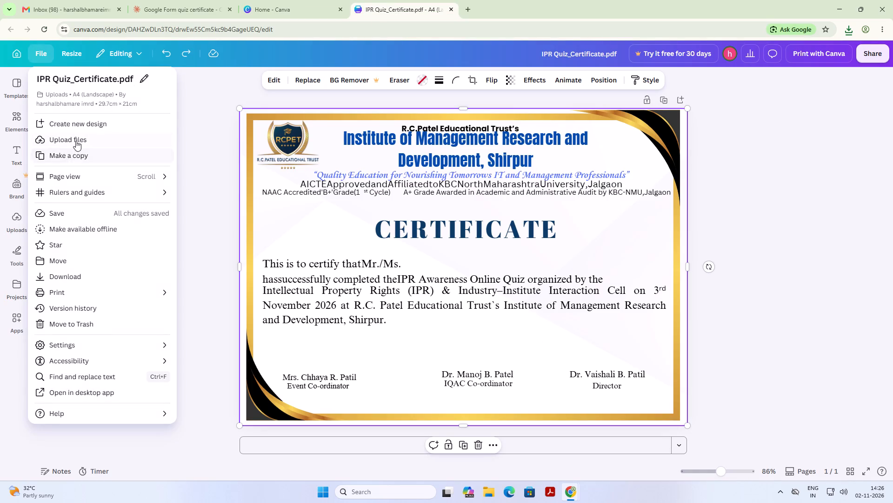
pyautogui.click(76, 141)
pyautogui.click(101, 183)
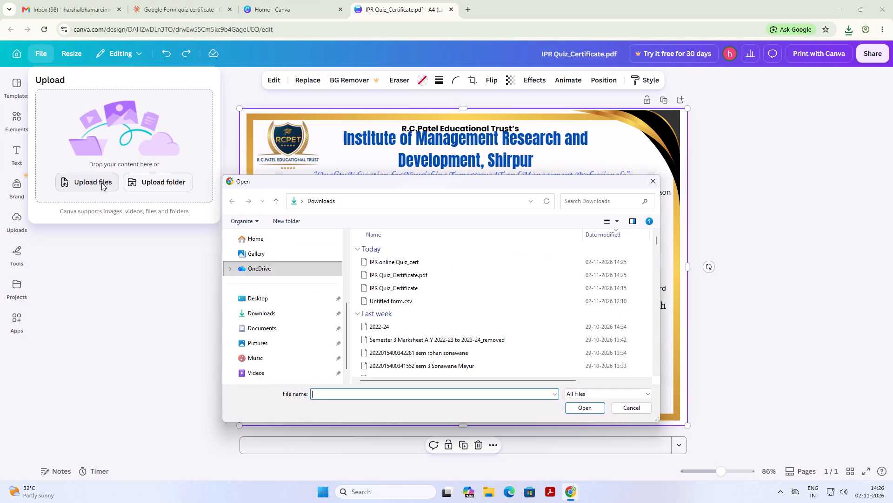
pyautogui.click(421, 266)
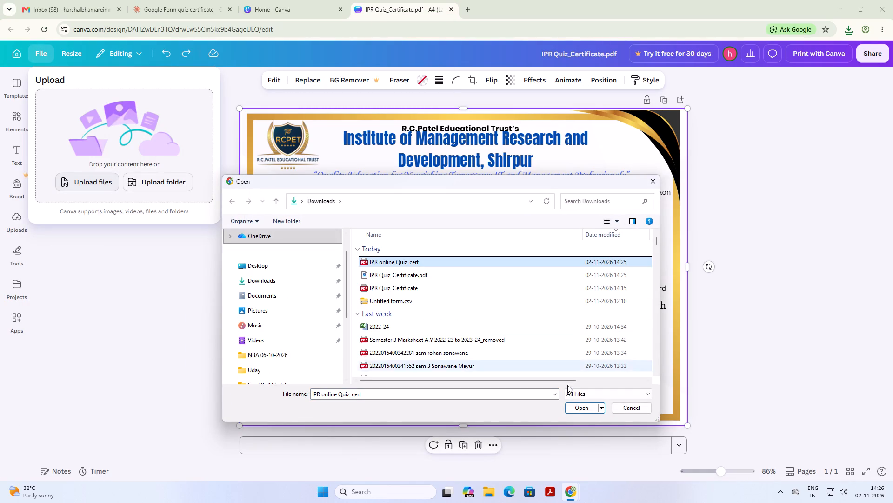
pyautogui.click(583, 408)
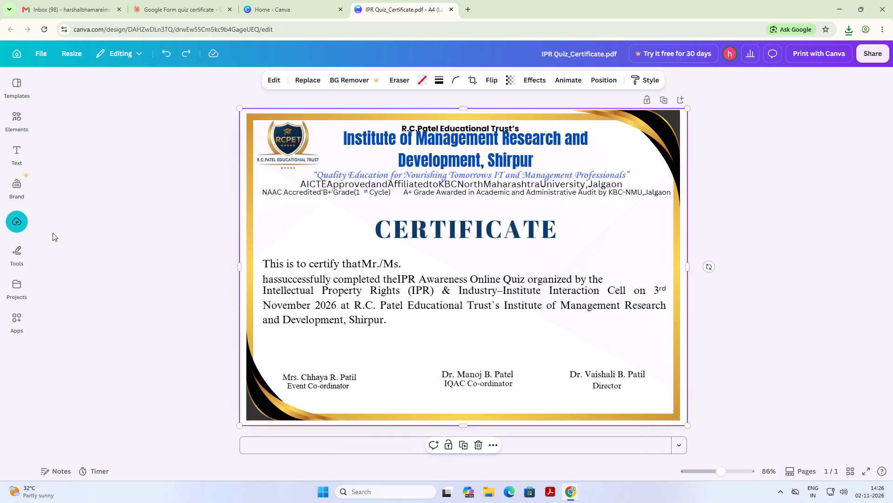
# Remove the duplicate IPR online Quiz_cert.pdf design and the IPR Quiz_Certificate.pdf design from the uploads folder.
pyautogui.click(18, 219)
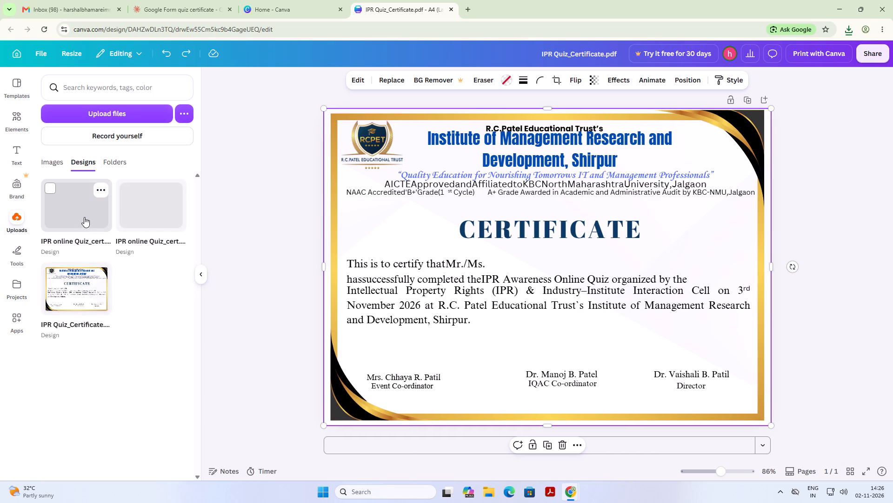
pyautogui.click(180, 190)
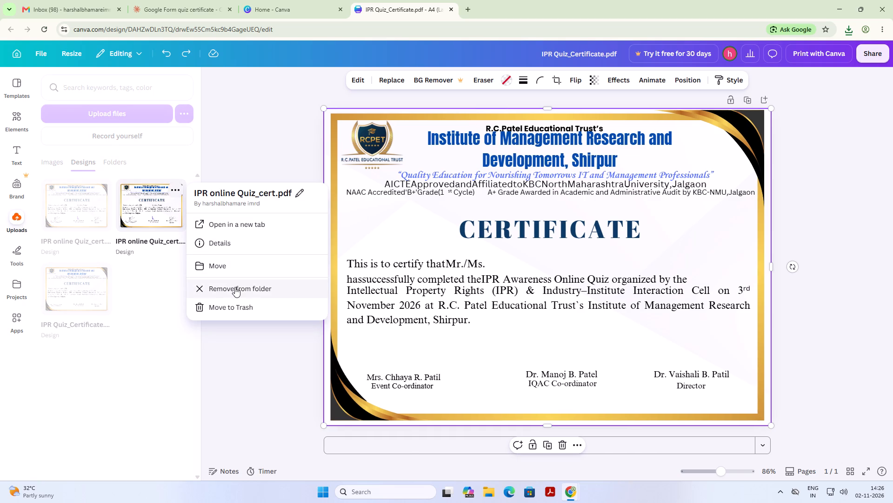
pyautogui.click(235, 287)
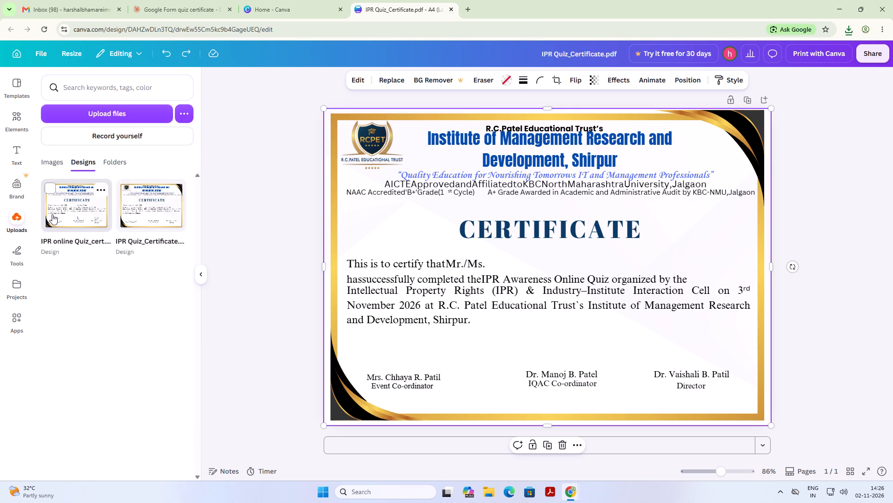
pyautogui.click(182, 186)
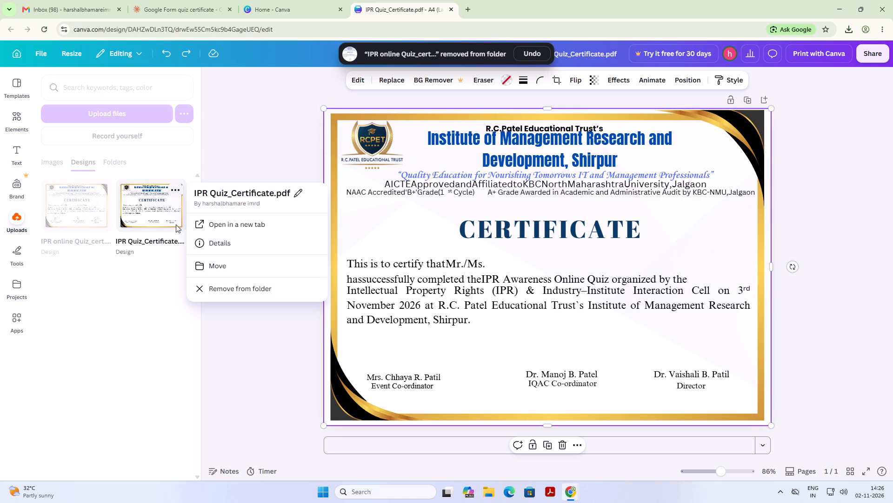
pyautogui.click(223, 290)
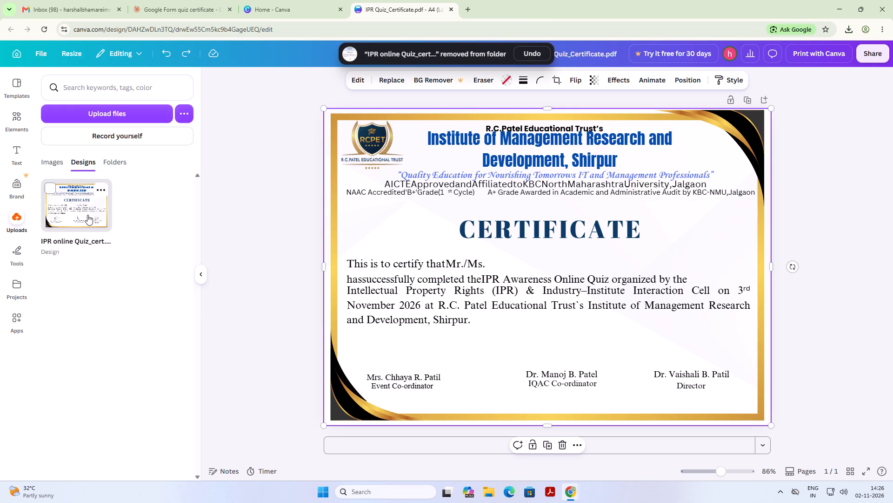
pyautogui.click(87, 215)
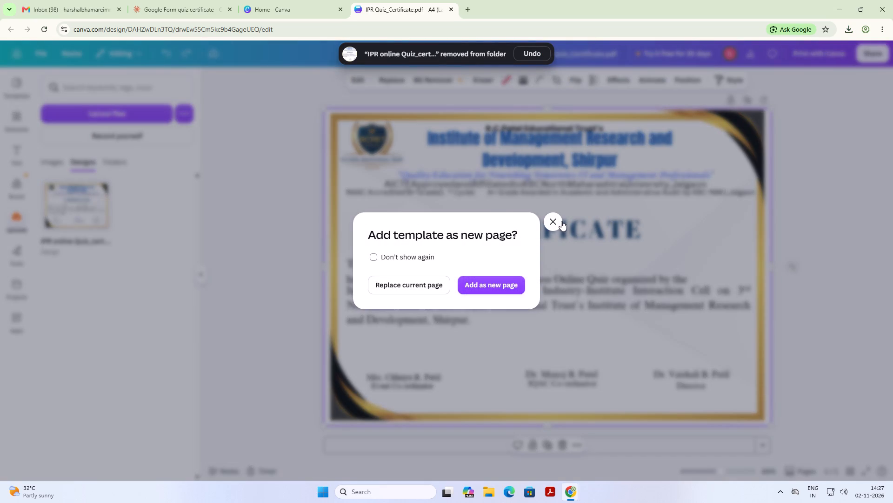
pyautogui.click(561, 218)
pyautogui.click(66, 210)
pyautogui.doubleClick(78, 209)
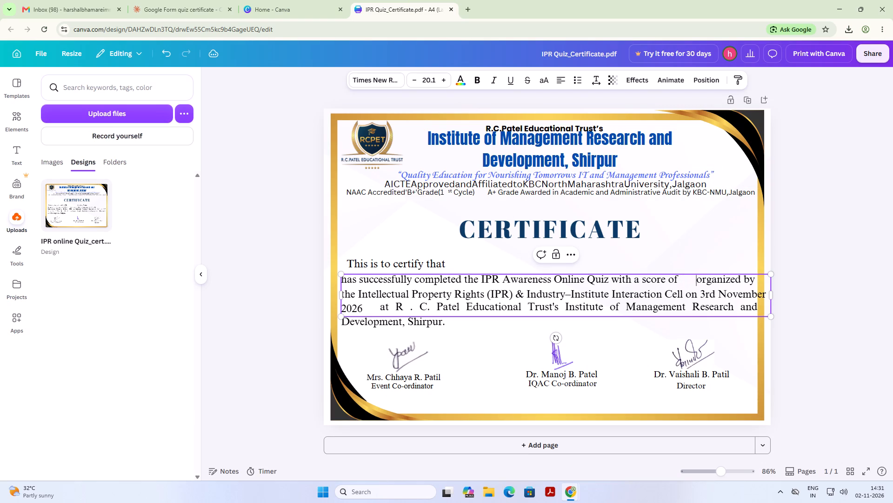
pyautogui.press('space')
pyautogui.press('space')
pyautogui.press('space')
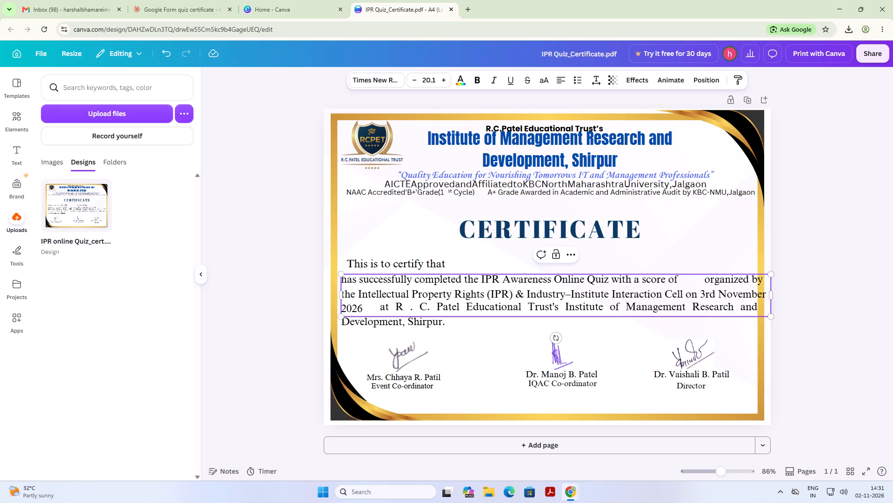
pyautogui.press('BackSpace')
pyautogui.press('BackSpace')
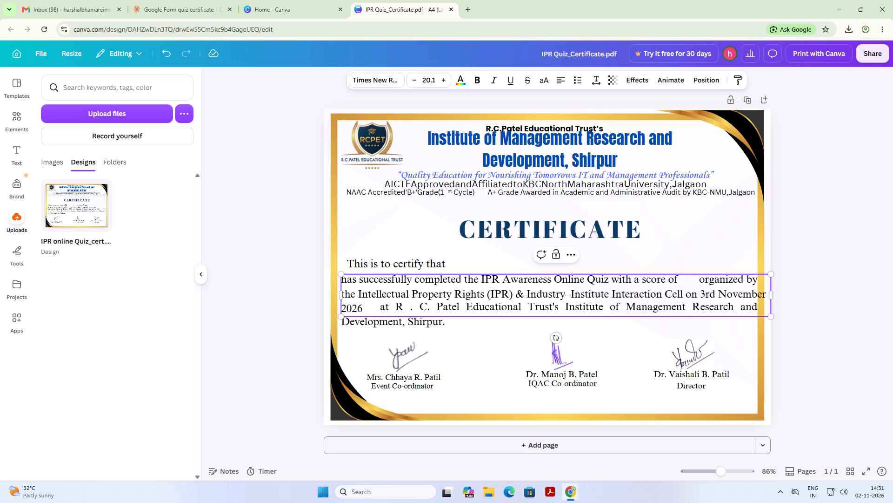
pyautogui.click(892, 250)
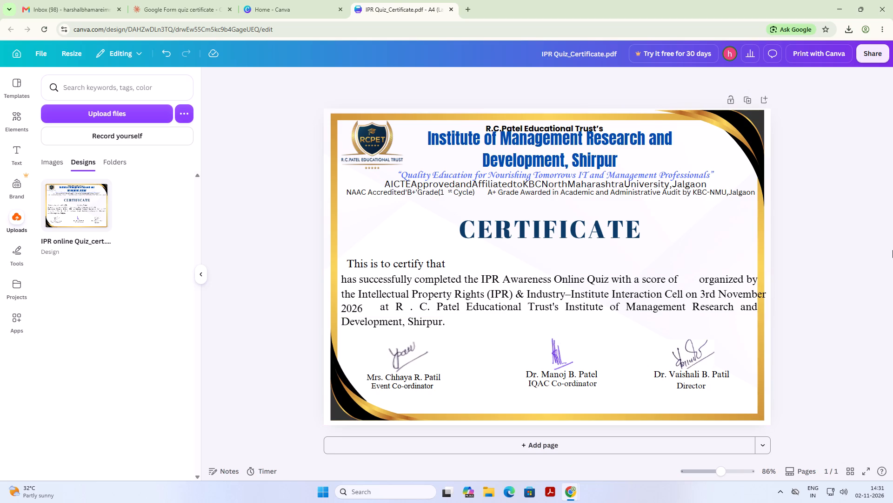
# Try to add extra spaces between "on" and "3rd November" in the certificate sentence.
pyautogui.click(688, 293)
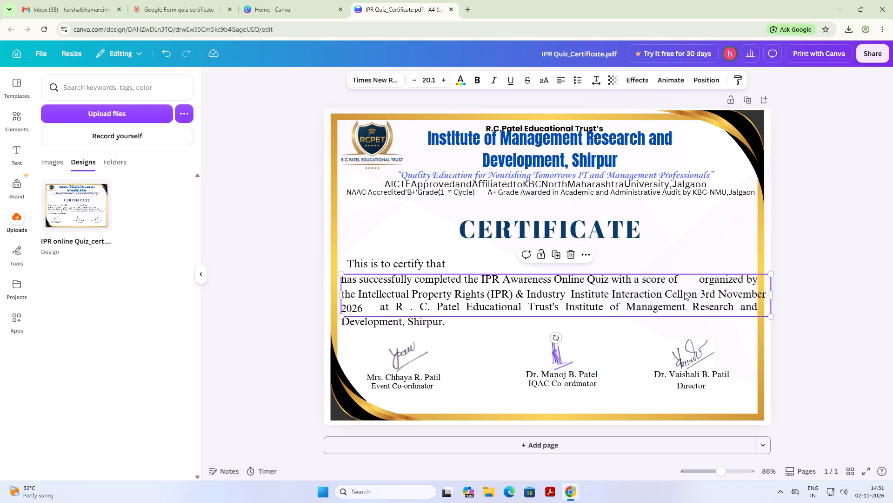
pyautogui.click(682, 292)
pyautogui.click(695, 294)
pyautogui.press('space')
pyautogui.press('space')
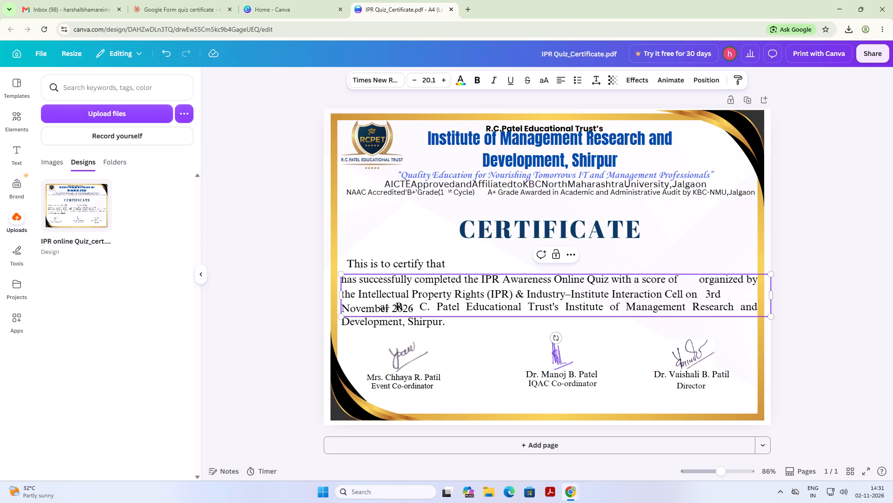
# Undo the recent spacing edits and the date move, back to the last paragraph starting with "on 3rd November 2026 at R. C. Patel".
pyautogui.hotkey('ctrl', 'z')
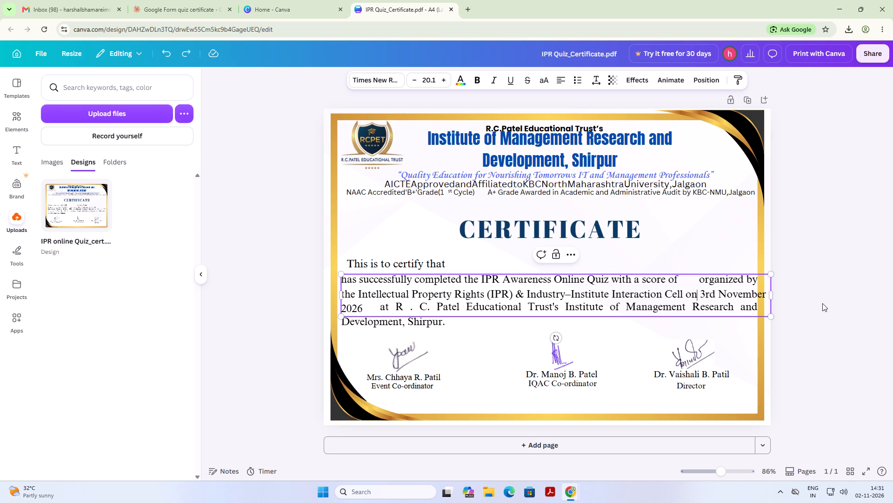
pyautogui.write('zzzzzzz')
pyautogui.hotkey('ctrl', 'z')
pyautogui.hotkey('ctrl', 'z')
pyautogui.hotkey('ctrl', 'z')
pyautogui.hotkey('ctrl', 'z')
pyautogui.hotkey('ctrl', 'z')
pyautogui.hotkey('ctrl', 'z')
pyautogui.hotkey('ctrl', 'z')
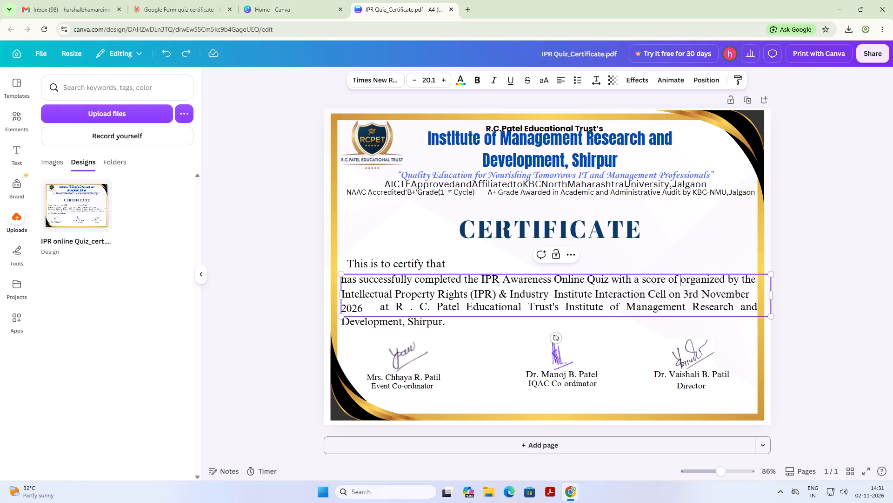
pyautogui.hotkey('ctrl', 'z')
pyautogui.hotkey('ctrl', 'z')
pyautogui.hotkey('ctrl', 'z')
pyautogui.hotkey('ctrl', 'z')
pyautogui.hotkey('ctrl', 'z')
pyautogui.hotkey('ctrl', 'z')
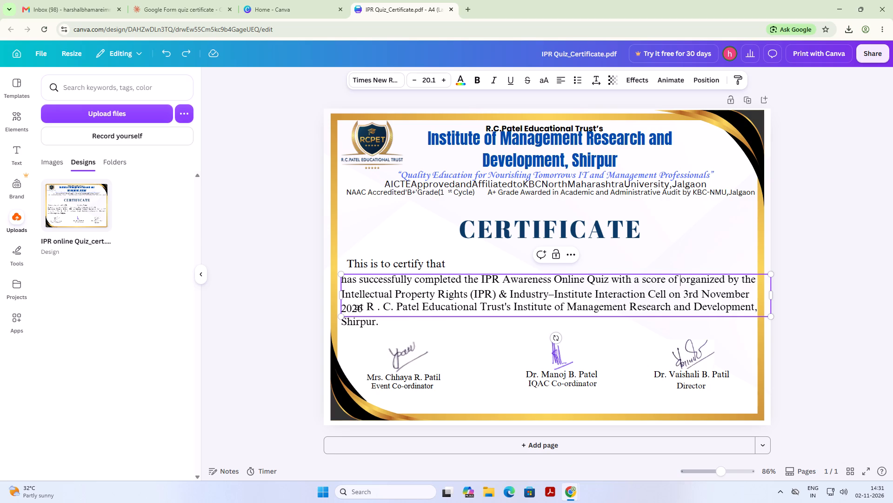
pyautogui.hotkey('ctrl', 'z')
pyautogui.hotkey('ctrl', 'z')
pyautogui.hotkey('ctrl', 'z')
pyautogui.hotkey('ctrl', 'z')
pyautogui.hotkey('ctrl', 'z')
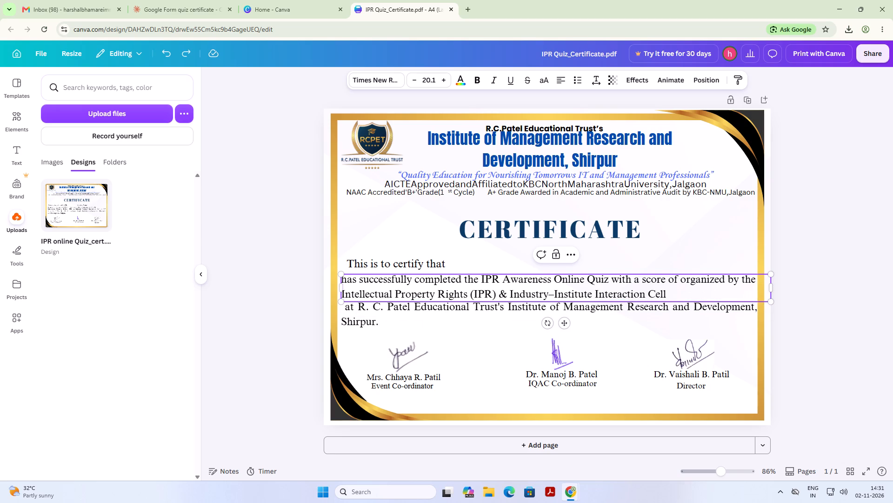
pyautogui.hotkey('ctrl', 'z')
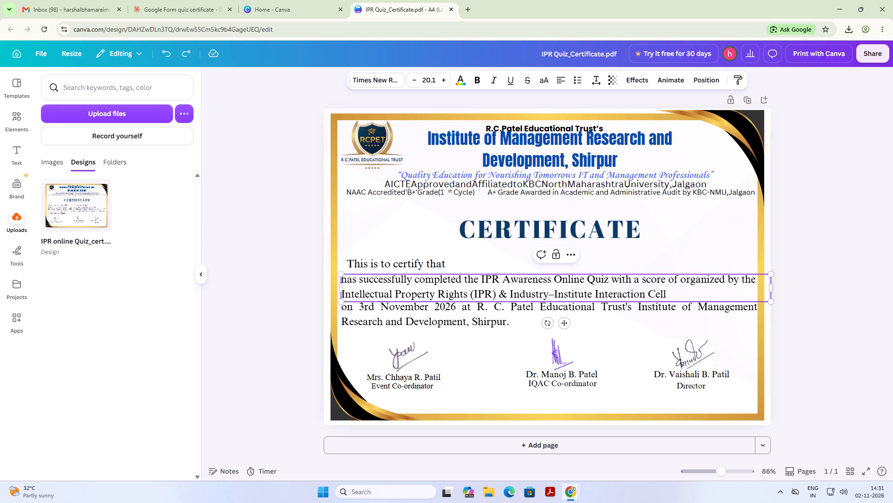
pyautogui.click(851, 292)
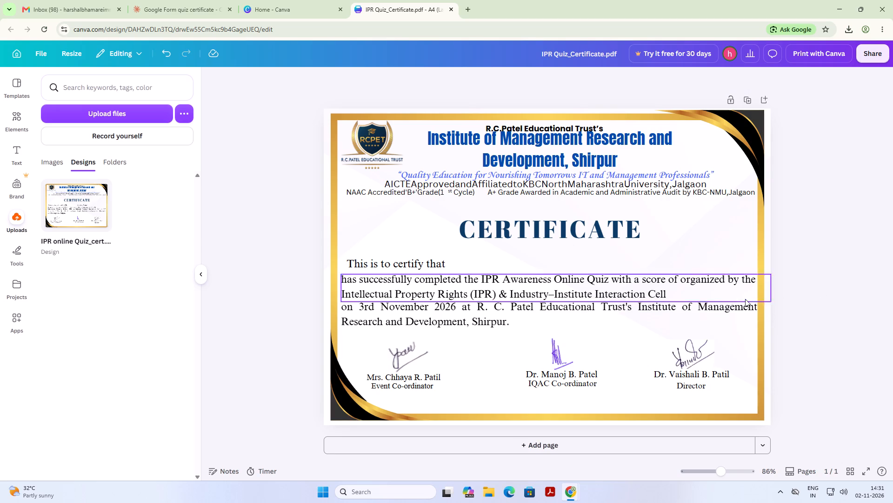
# Insert a gap of about twelve extra spaces between "score of" and "organized", leaving room for the score.
pyautogui.click(681, 276)
pyautogui.click(680, 280)
pyautogui.press('space')
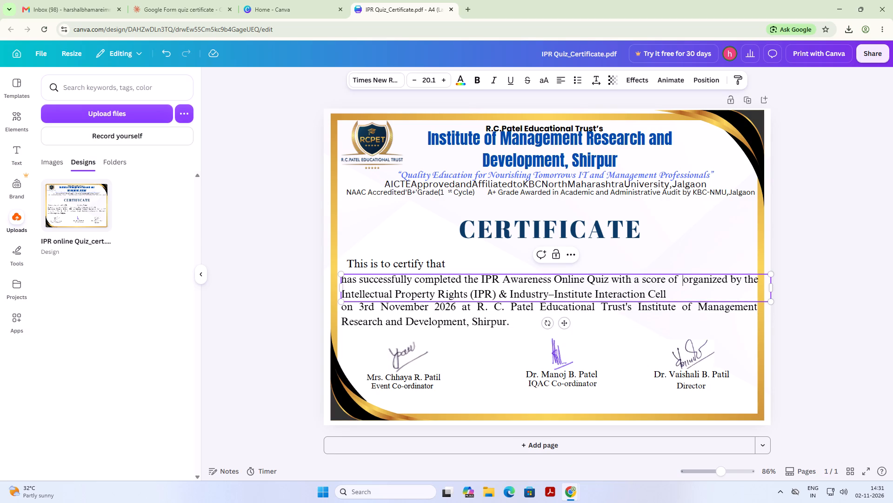
pyautogui.press('space')
pyautogui.press('space')
pyautogui.press('space')
pyautogui.press('space')
pyautogui.press('space')
pyautogui.press('space')
pyautogui.press('space')
pyautogui.press('space')
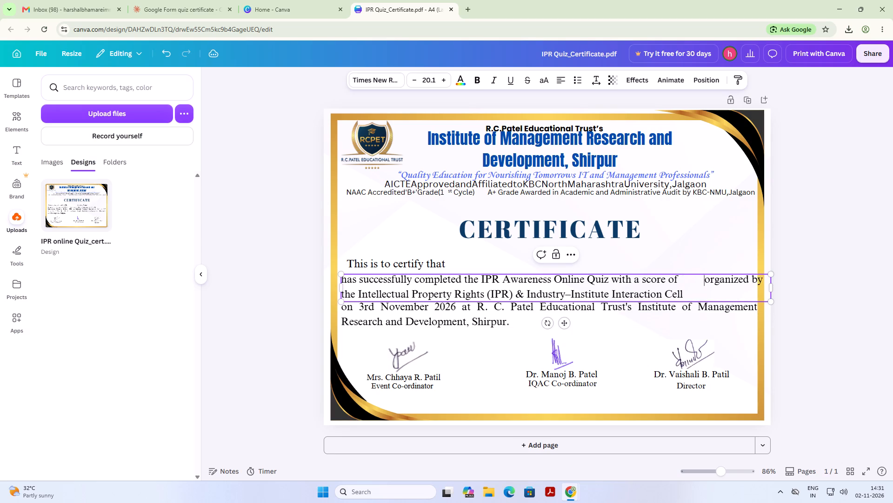
pyautogui.press('space')
pyautogui.press('space')
pyautogui.press('space')
pyautogui.press('space')
pyautogui.press('space')
pyautogui.press('space')
pyautogui.press('space')
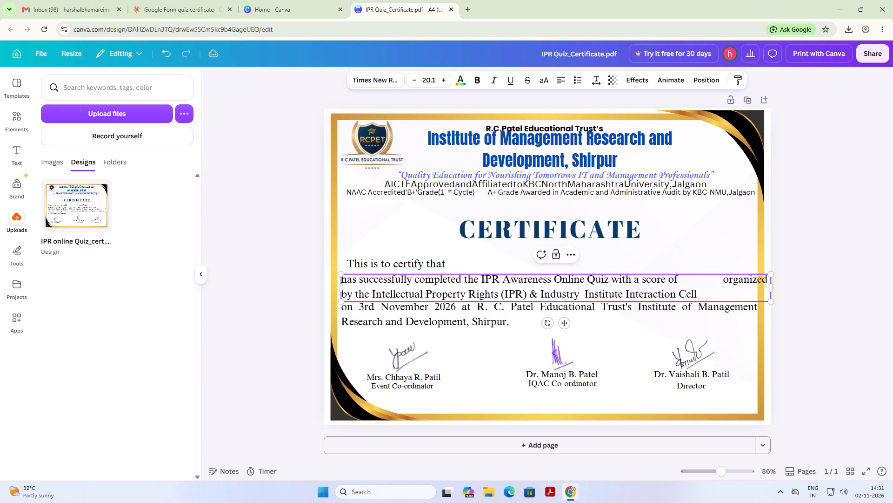
pyautogui.press('space')
pyautogui.press('space')
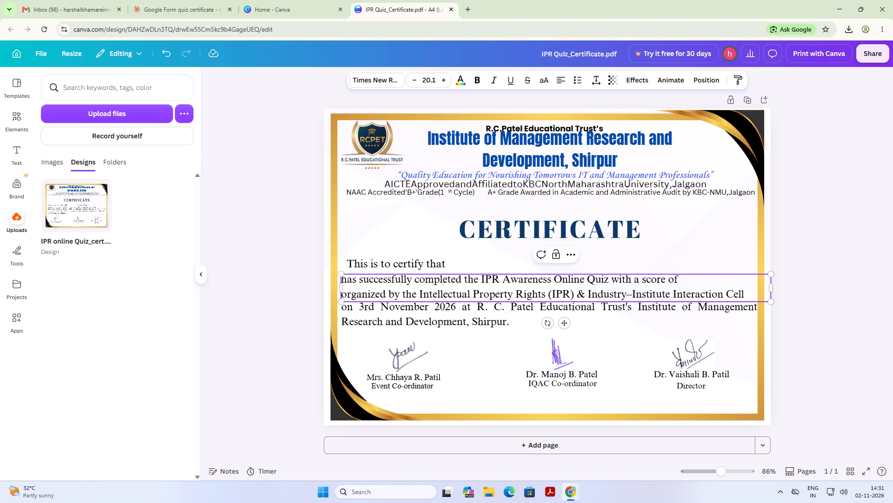
pyautogui.press('space')
pyautogui.press('BackSpace')
pyautogui.press('BackSpace')
pyautogui.press('BackSpace')
pyautogui.press('BackSpace')
pyautogui.press('BackSpace')
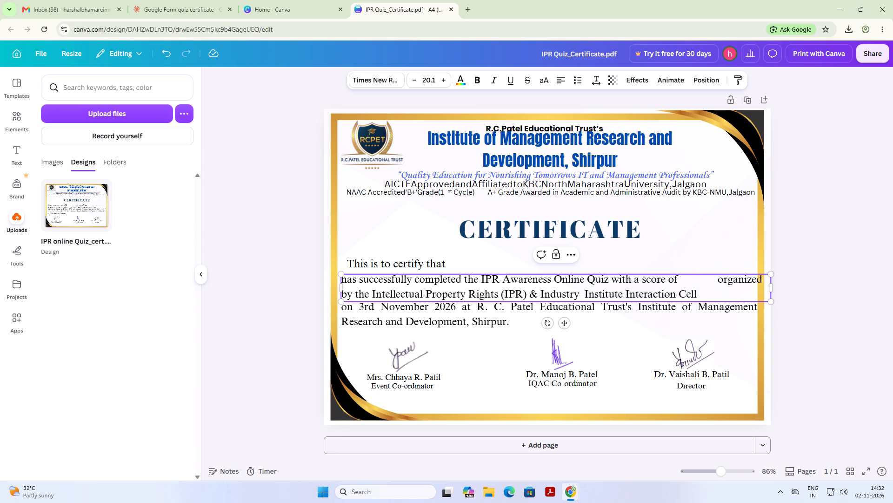
pyautogui.press('BackSpace')
pyautogui.press('BackSpace')
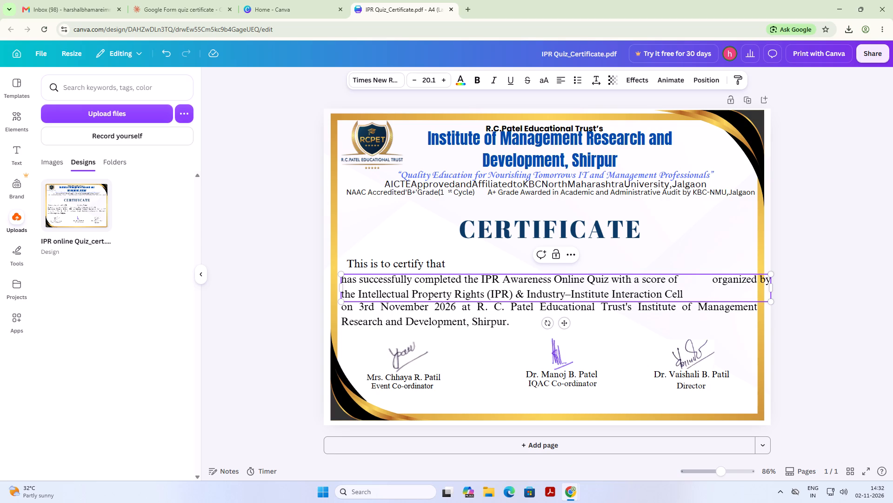
# Add two spaces between "organized" and "by" so that "by" wraps onto the second line.
pyautogui.press('Right')
pyautogui.press('Right')
pyautogui.press('Right')
pyautogui.press('Right')
pyautogui.press('Right')
pyautogui.press('Right')
pyautogui.press('Right')
pyautogui.press('Right')
pyautogui.press('Right')
pyautogui.press('Right')
pyautogui.press('Left')
pyautogui.press('space')
pyautogui.press('space')
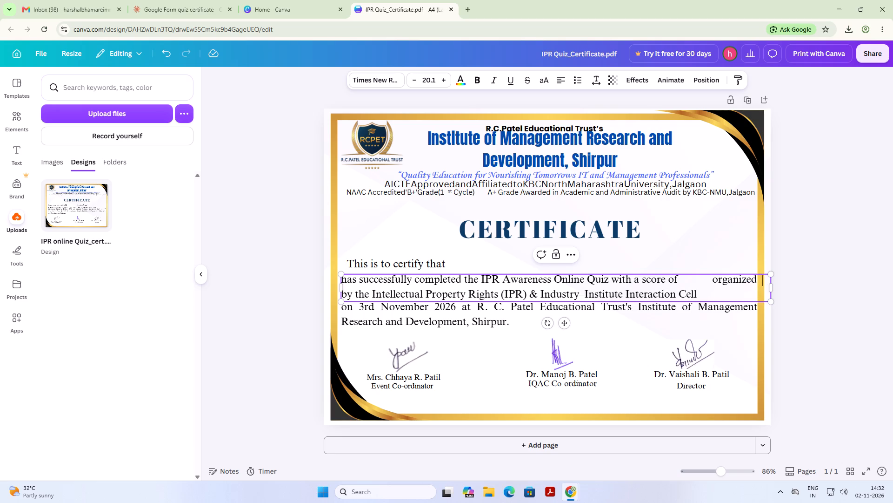
pyautogui.click(874, 239)
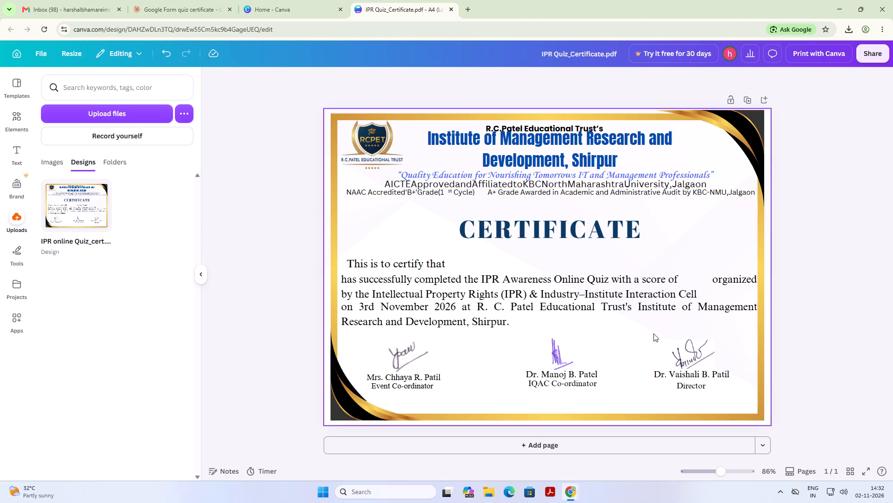
# Cycle through the text alignments of the "has successfully completed" paragraph and set it to justified.
pyautogui.click(633, 292)
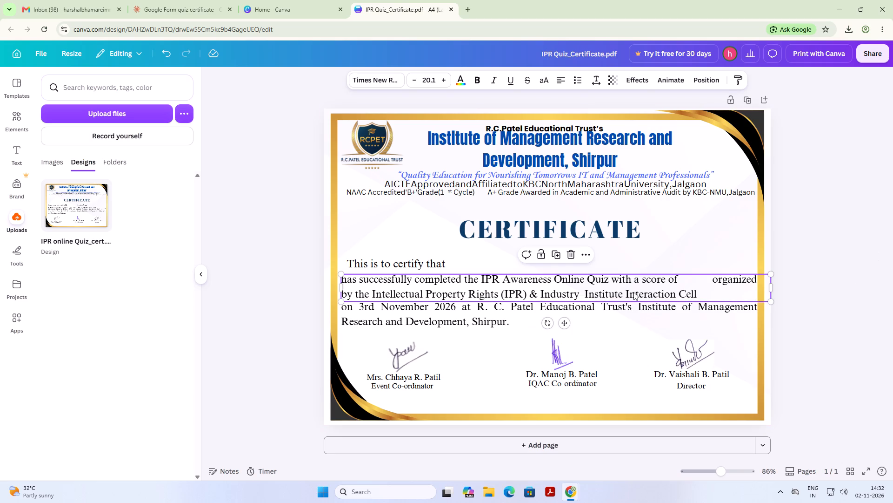
pyautogui.click(553, 80)
pyautogui.click(562, 81)
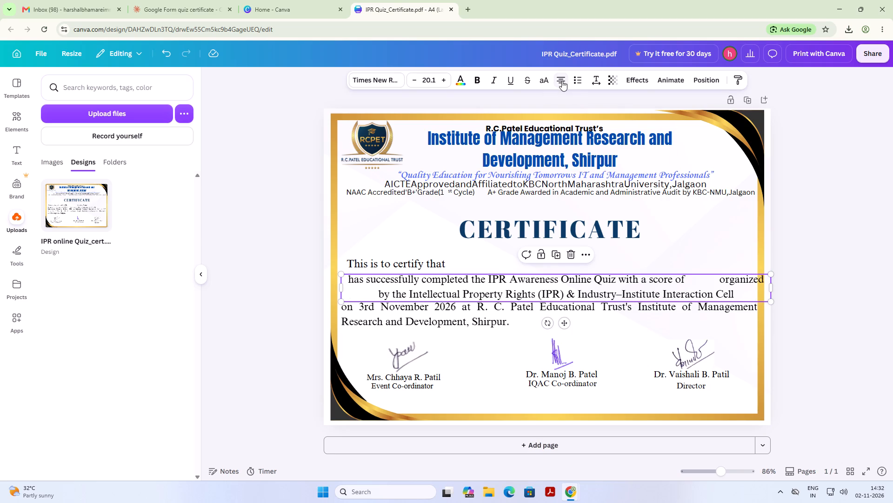
pyautogui.click(562, 81)
pyautogui.click(562, 81)
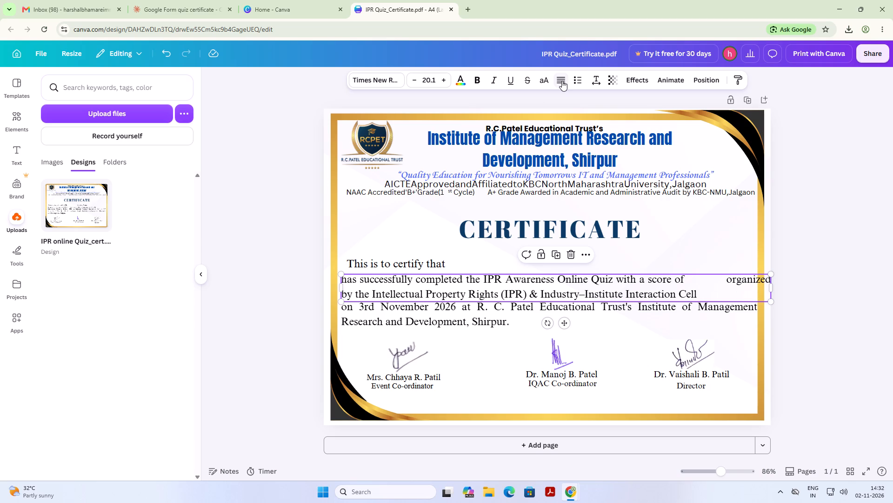
pyautogui.click(562, 81)
pyautogui.click(562, 81)
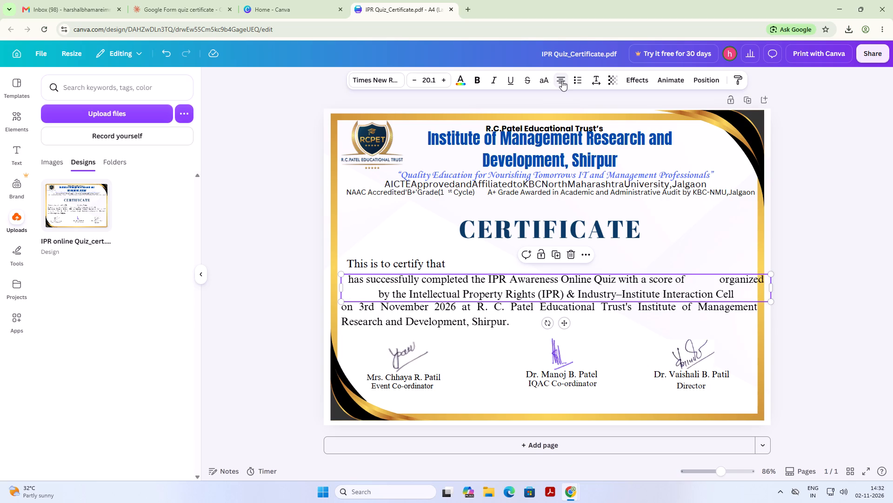
pyautogui.click(562, 81)
pyautogui.click(562, 81)
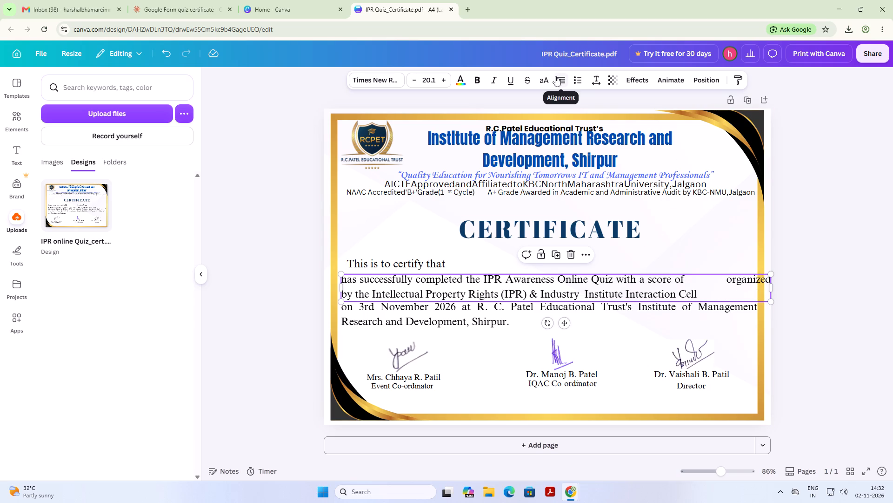
# Remove two spaces from the score gap before "organized" and add one space between "organized" and "by".
pyautogui.click(720, 281)
pyautogui.press('BackSpace')
pyautogui.press('BackSpace')
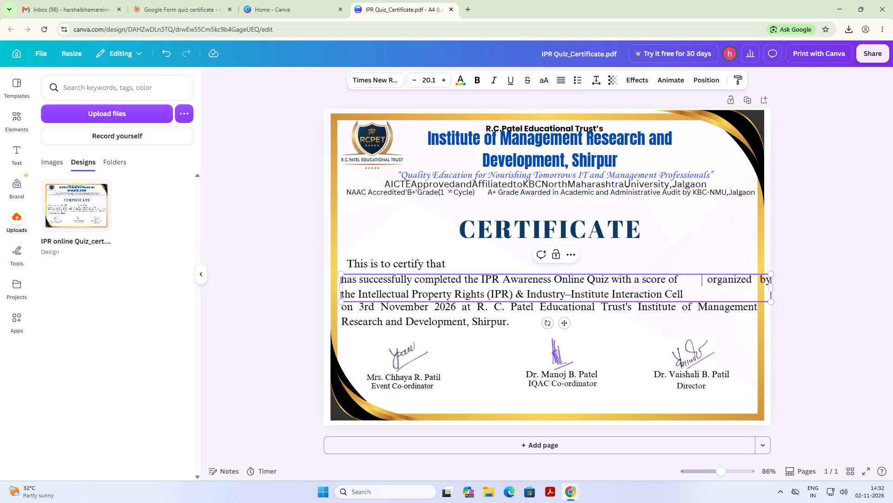
pyautogui.press('Right')
pyautogui.press('Right')
pyautogui.press('Right')
pyautogui.press('Right')
pyautogui.press('Right')
pyautogui.press('Right')
pyautogui.press('Right')
pyautogui.press('Right')
pyautogui.press('Right')
pyautogui.press('Right')
pyautogui.press('Right')
pyautogui.press('Right')
pyautogui.press('Right')
pyautogui.press('Right')
pyautogui.press('space')
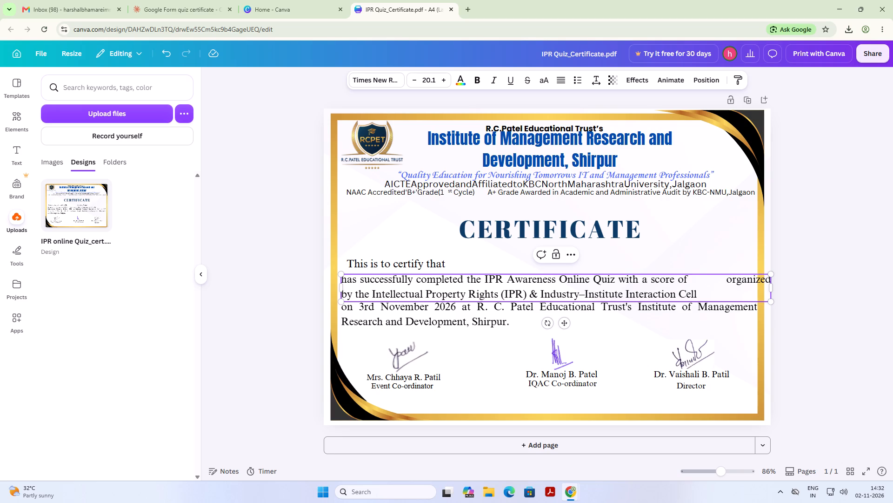
pyautogui.press('Up')
pyautogui.press('Up')
# Remove three more spaces from the score gap and add four spaces before "by" so that it wraps to the second line.
pyautogui.click(710, 280)
pyautogui.press('BackSpace')
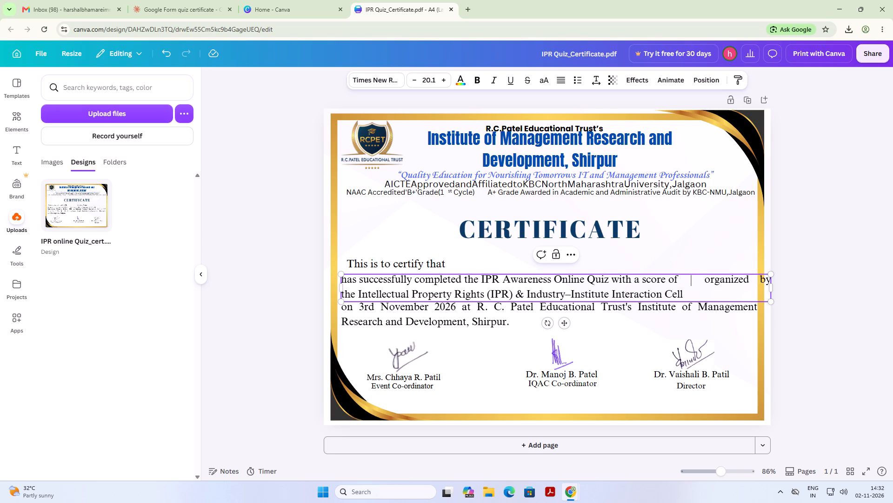
pyautogui.press('BackSpace')
pyautogui.press('BackSpace')
pyautogui.press('Right')
pyautogui.press('Right')
pyautogui.press('Right')
pyautogui.press('Right')
pyautogui.press('Right')
pyautogui.press('Right')
pyautogui.press('Right')
pyautogui.press('Right')
pyautogui.press('Right')
pyautogui.press('Right')
pyautogui.press('Right')
pyautogui.press('Right')
pyautogui.press('Right')
pyautogui.press('Right')
pyautogui.press('Right')
pyautogui.press('Right')
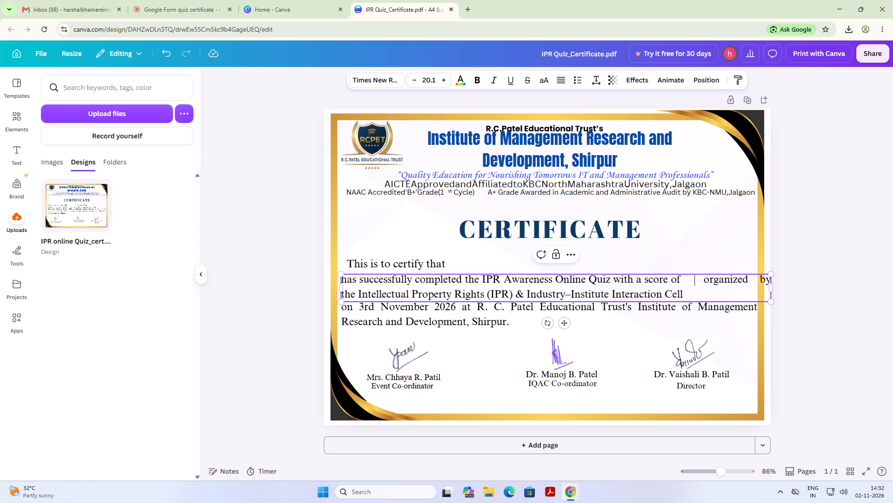
pyautogui.press('Right')
pyautogui.press('Right')
pyautogui.press('space')
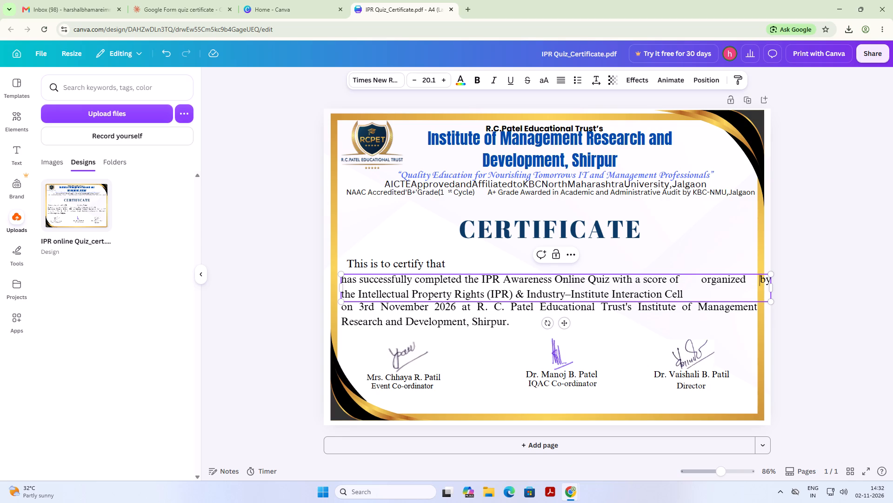
pyautogui.press('space')
pyautogui.press('space')
pyautogui.press('space')
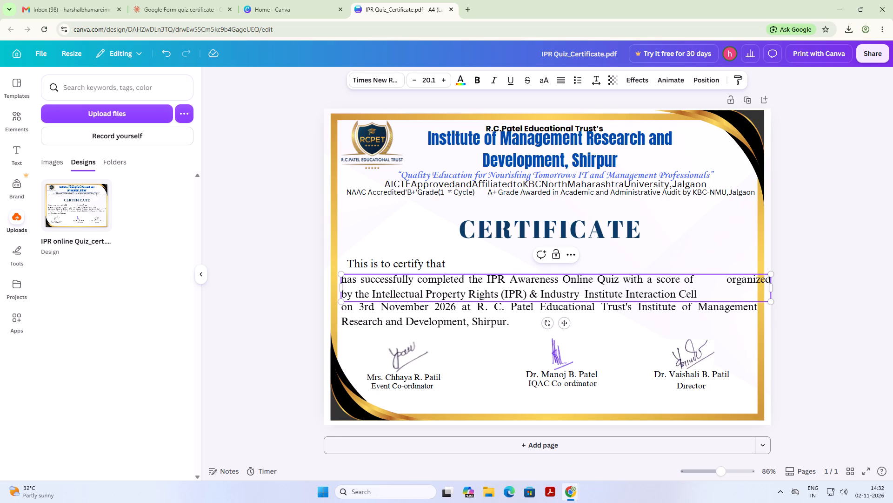
pyautogui.click(854, 267)
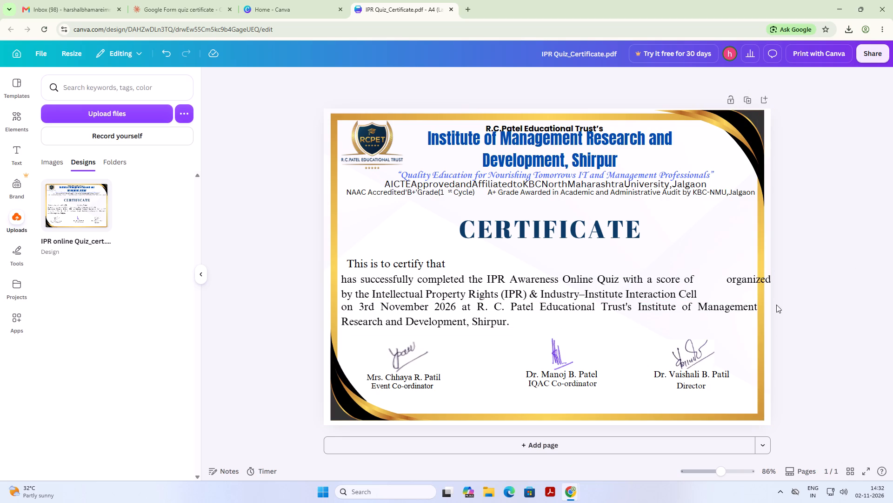
# Try widening the score gap before "organized" with twelve extra spaces, and undo the last part of that insertion.
pyautogui.click(726, 282)
pyautogui.click(723, 282)
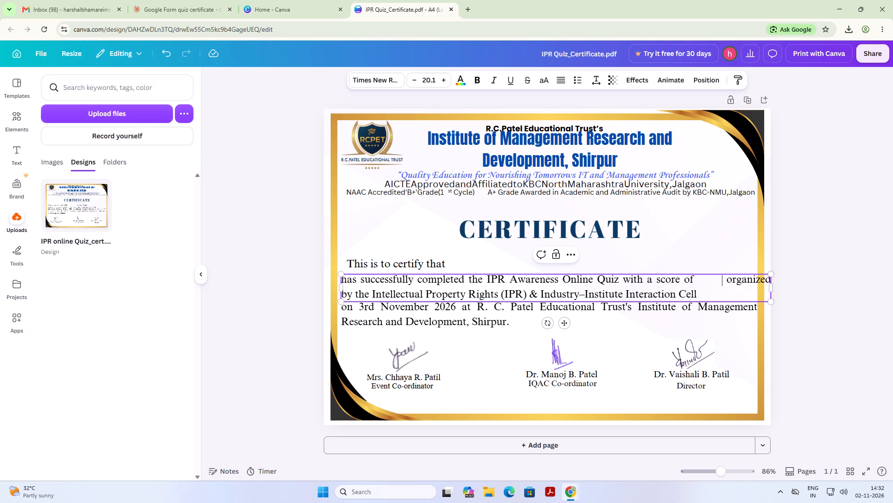
pyautogui.press('space')
pyautogui.press('space')
pyautogui.press('space')
pyautogui.press('space')
pyautogui.press('space')
pyautogui.press('space')
pyautogui.press('space')
pyautogui.press('space')
pyautogui.press('space')
pyautogui.press('space')
pyautogui.press('space')
pyautogui.press('space')
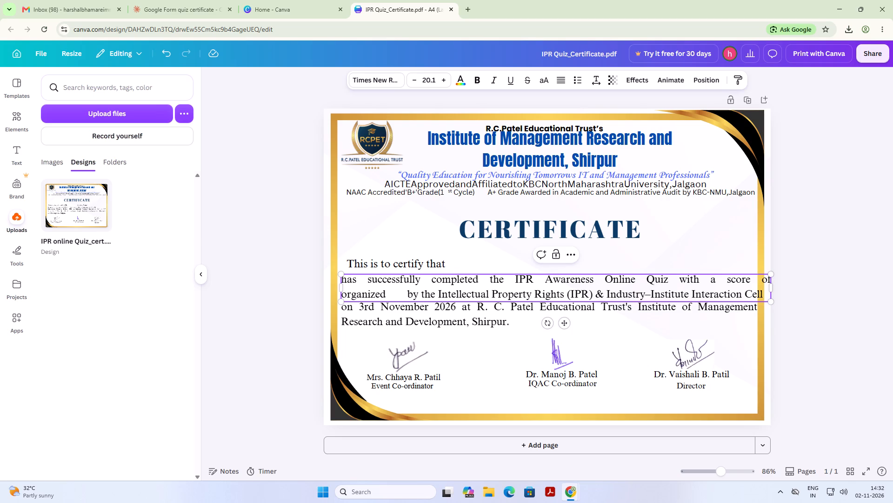
pyautogui.hotkey('ctrl', 'z')
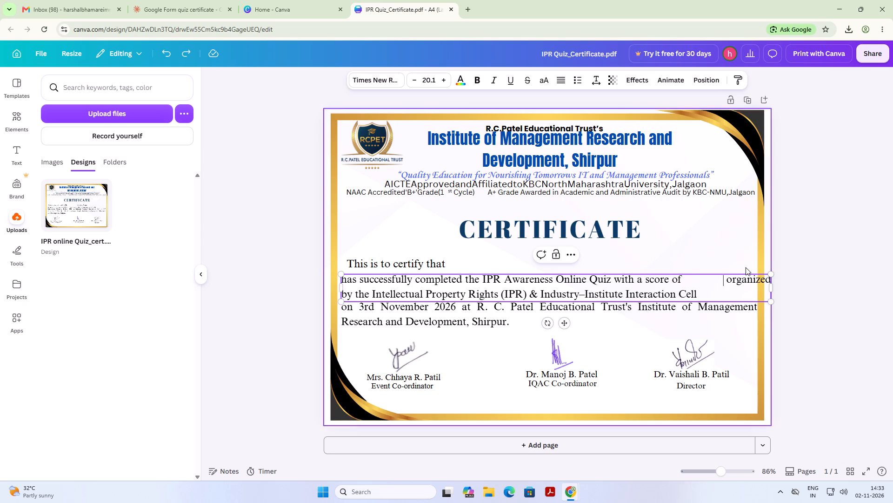
# Insert four spaces directly before "organized" so that the word wraps onto the paragraph's second line.
pyautogui.click(843, 267)
pyautogui.click(724, 273)
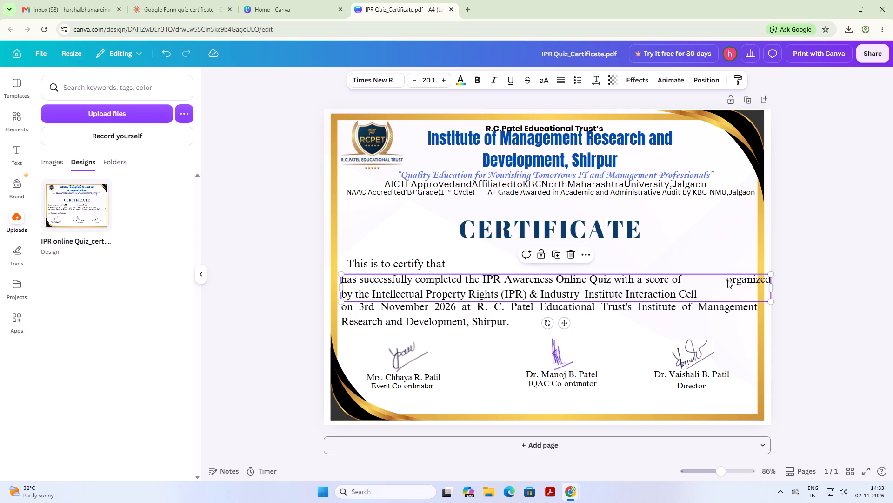
pyautogui.click(726, 279)
pyautogui.press('space')
pyautogui.press('space')
pyautogui.press('space')
pyautogui.press('space')
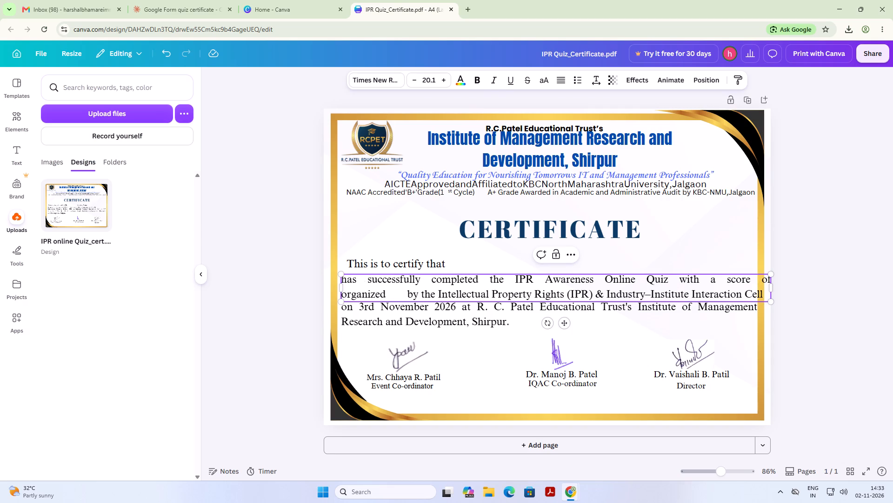
pyautogui.click(849, 277)
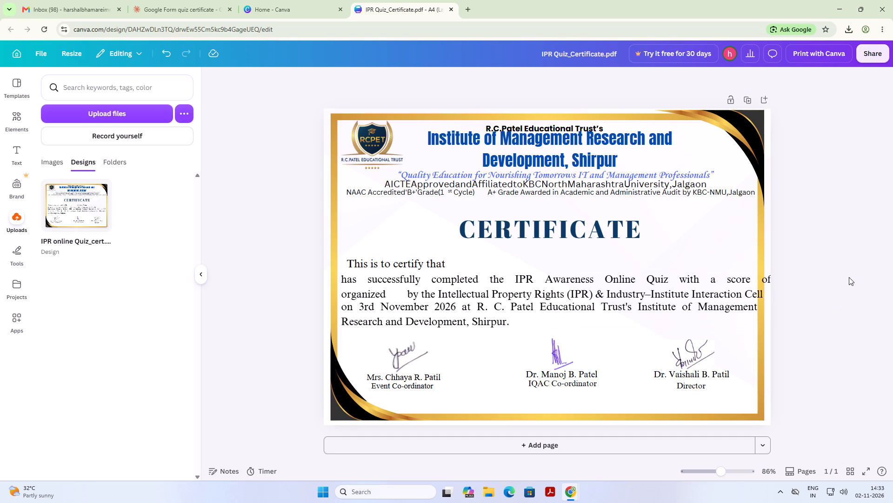
# Resize the "has successfully completed" paragraph box so both its side edges align with the inner edges of the gold border.
pyautogui.click(457, 290)
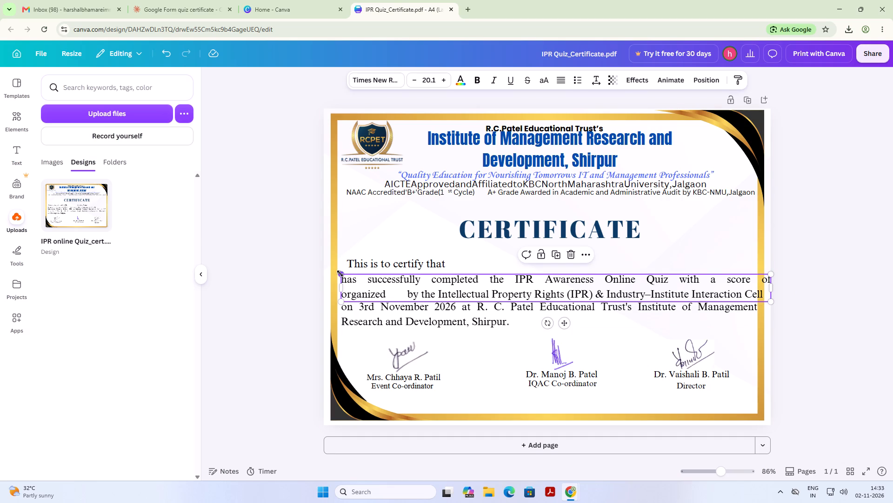
pyautogui.click(340, 273)
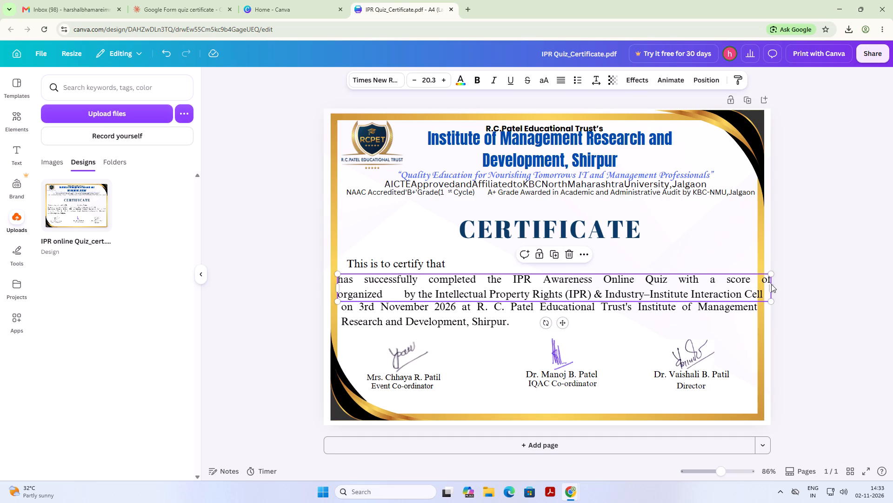
pyautogui.moveTo(771, 287); pyautogui.dragTo(758, 286)
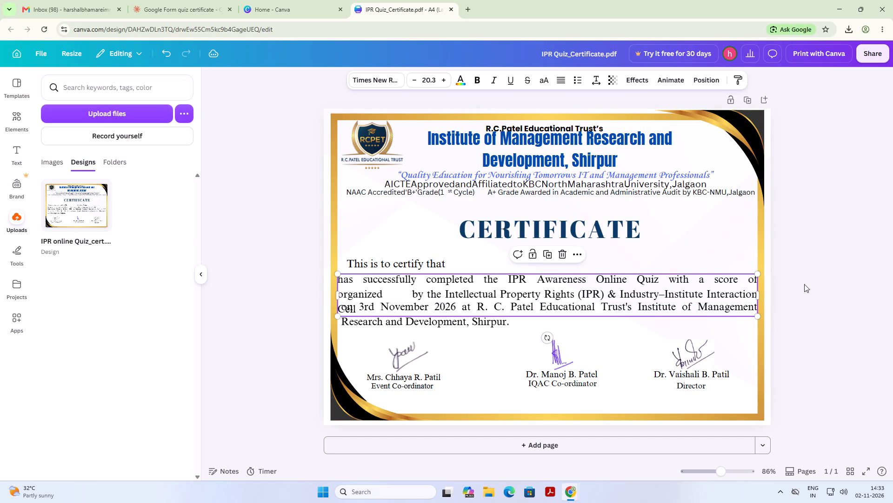
pyautogui.click(804, 284)
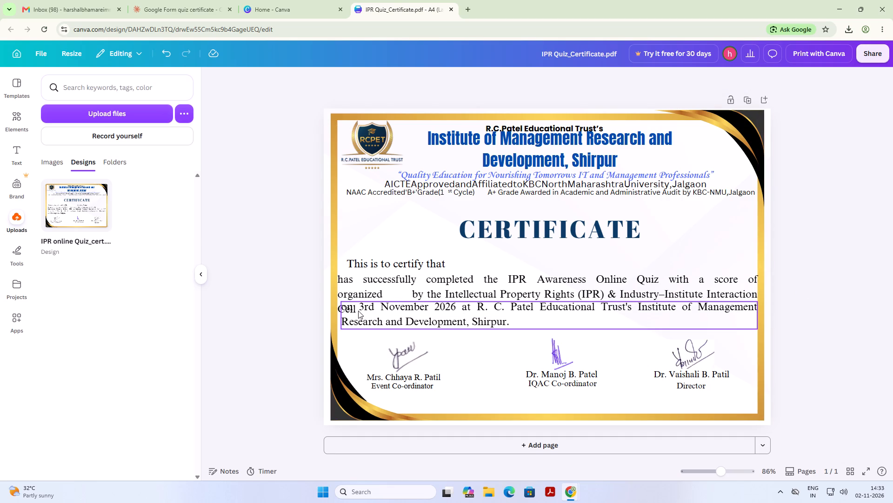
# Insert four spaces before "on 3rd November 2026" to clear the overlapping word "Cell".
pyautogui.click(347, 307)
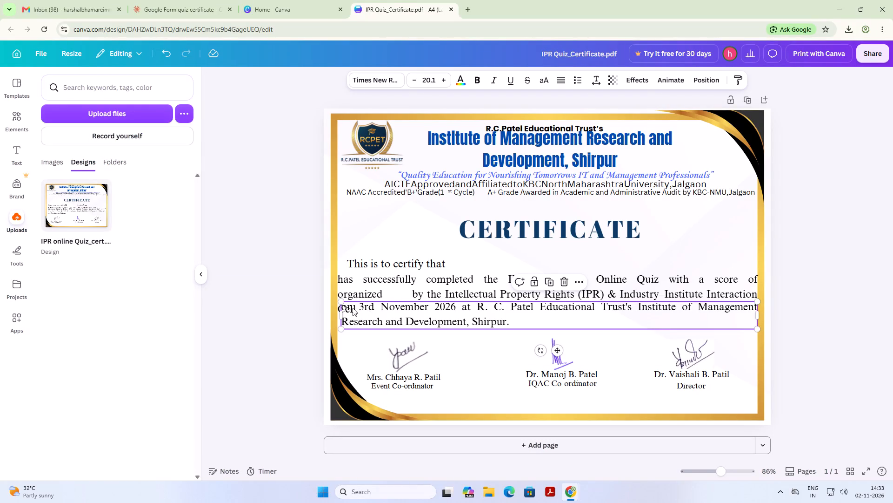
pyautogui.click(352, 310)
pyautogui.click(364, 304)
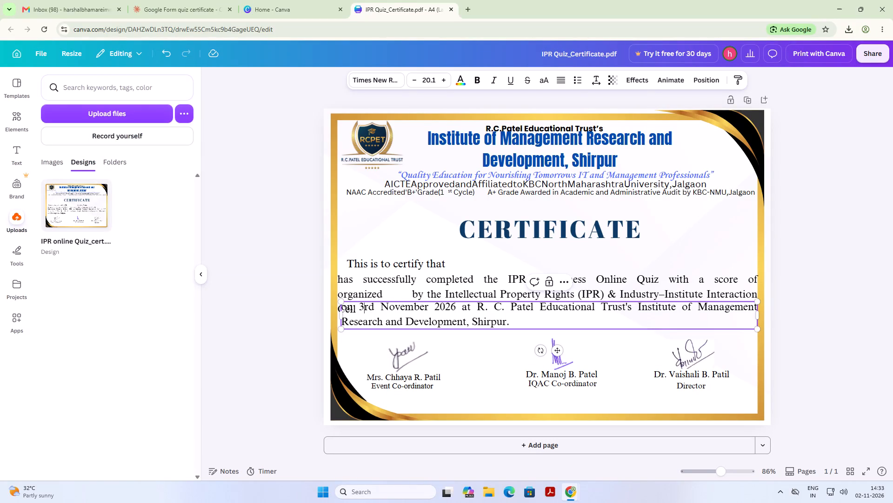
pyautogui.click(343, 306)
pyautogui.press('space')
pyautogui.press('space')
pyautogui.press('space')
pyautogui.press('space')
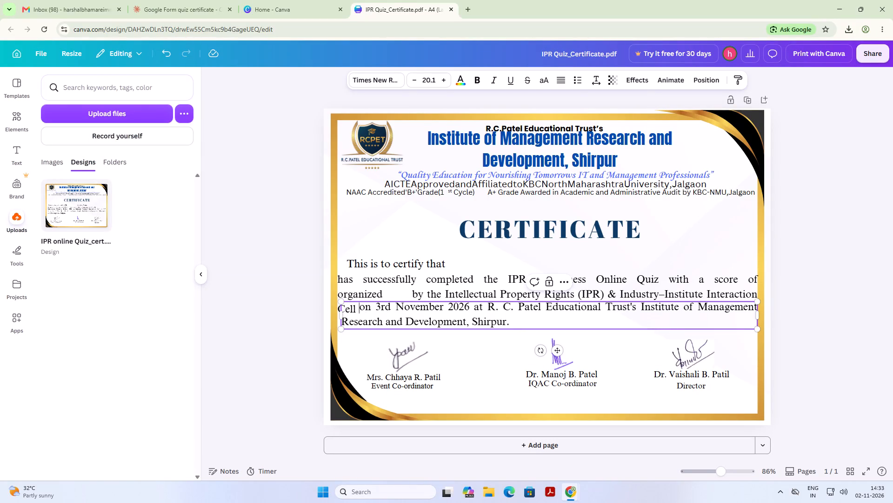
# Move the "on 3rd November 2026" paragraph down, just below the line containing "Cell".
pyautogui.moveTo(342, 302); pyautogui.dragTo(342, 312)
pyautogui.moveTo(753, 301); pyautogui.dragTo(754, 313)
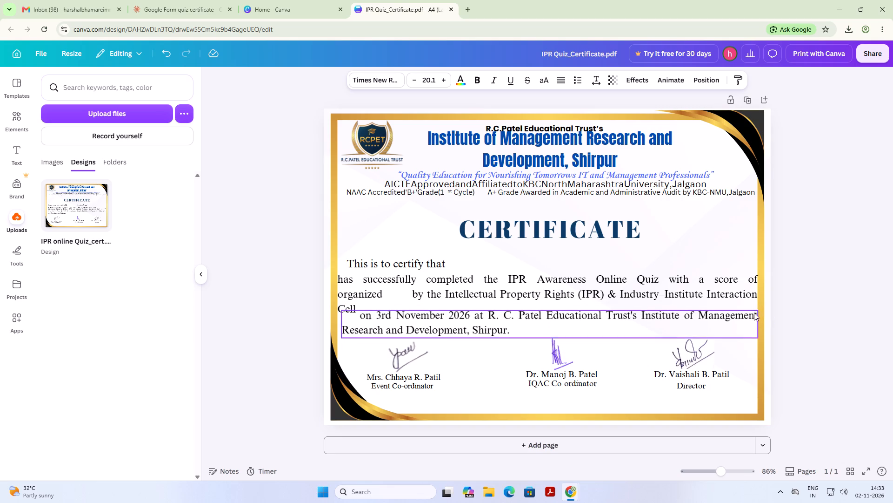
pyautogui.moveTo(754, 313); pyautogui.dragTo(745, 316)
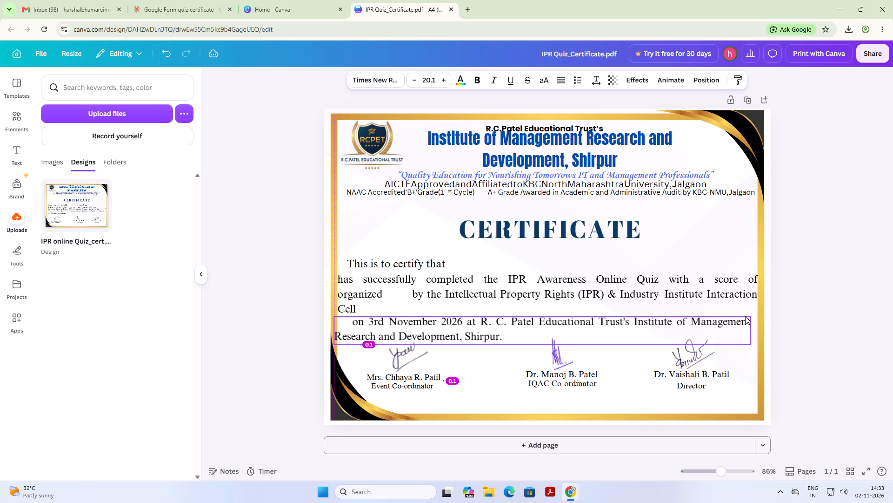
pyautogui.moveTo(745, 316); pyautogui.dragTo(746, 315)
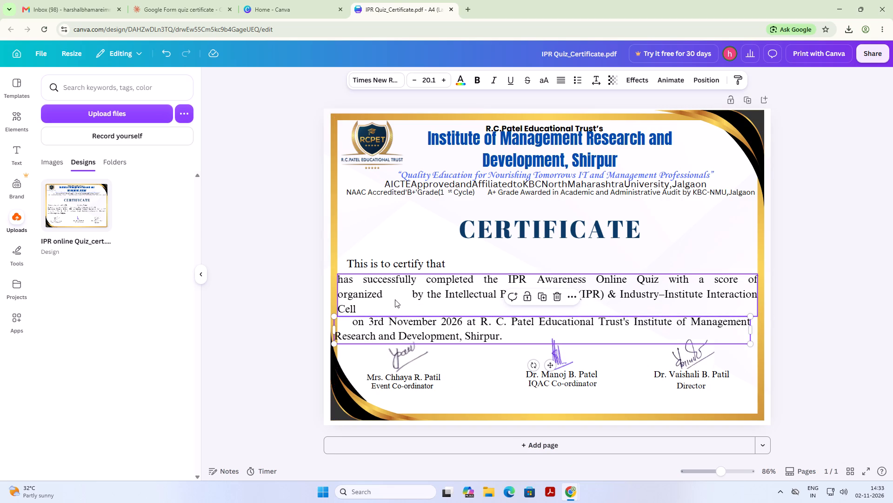
# Cut the text "on 3rd November 2026 ... Shirpur." from its own box and paste it after "Cell" with a separating space.
pyautogui.click(383, 311)
pyautogui.click(357, 305)
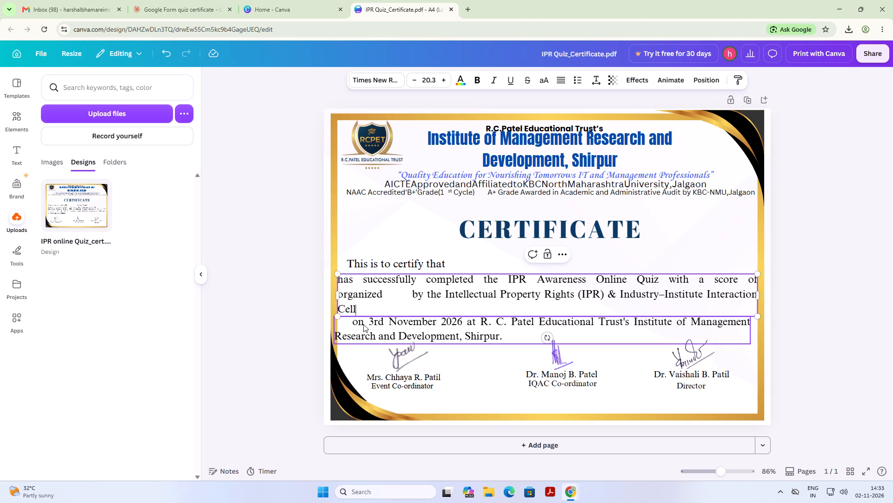
pyautogui.press('space')
pyautogui.click(356, 323)
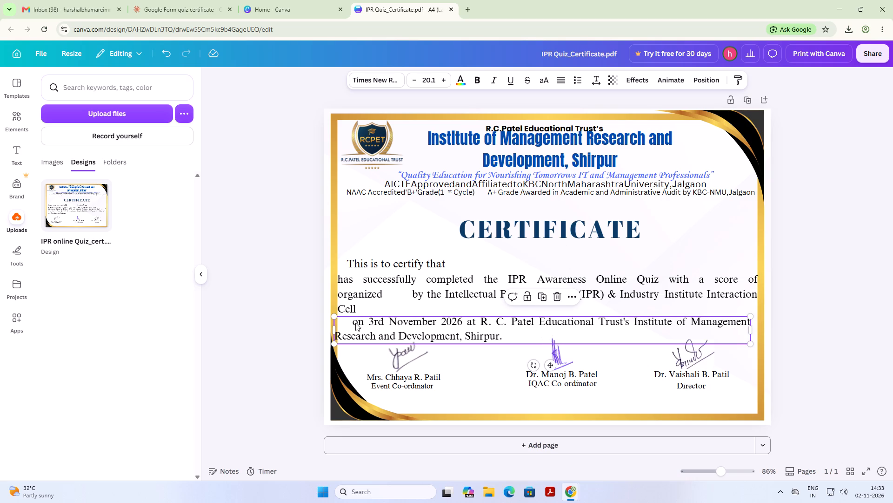
pyautogui.click(355, 320)
pyautogui.moveTo(355, 320); pyautogui.dragTo(504, 341)
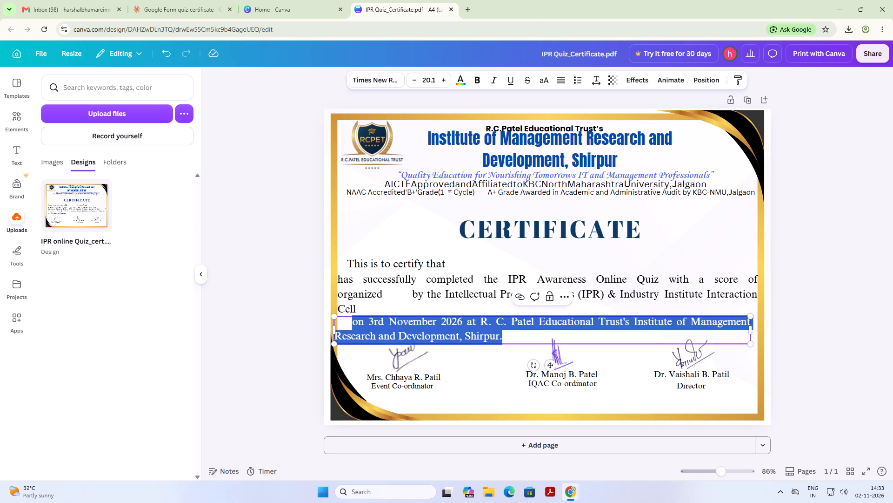
pyautogui.hotkey('ctrl', 'x')
pyautogui.click(385, 304)
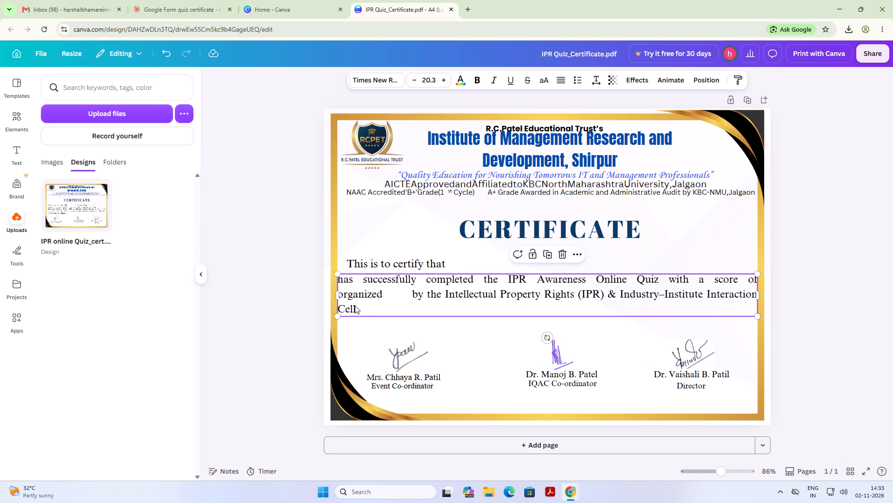
pyautogui.click(360, 306)
pyautogui.hotkey('ctrl', 'v')
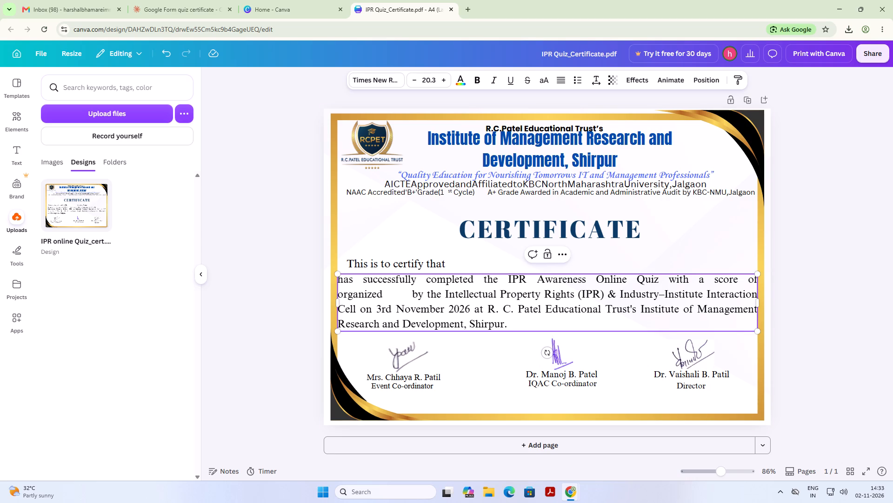
pyautogui.click(812, 299)
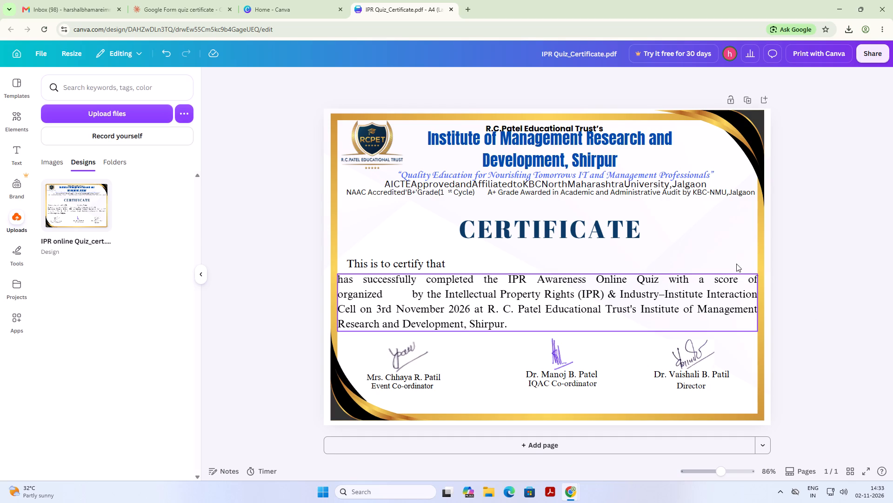
# Delete the extra spaces between "organized" and "by the Intellectual Property Rights", leaving a single space.
pyautogui.click(406, 297)
pyautogui.click(407, 294)
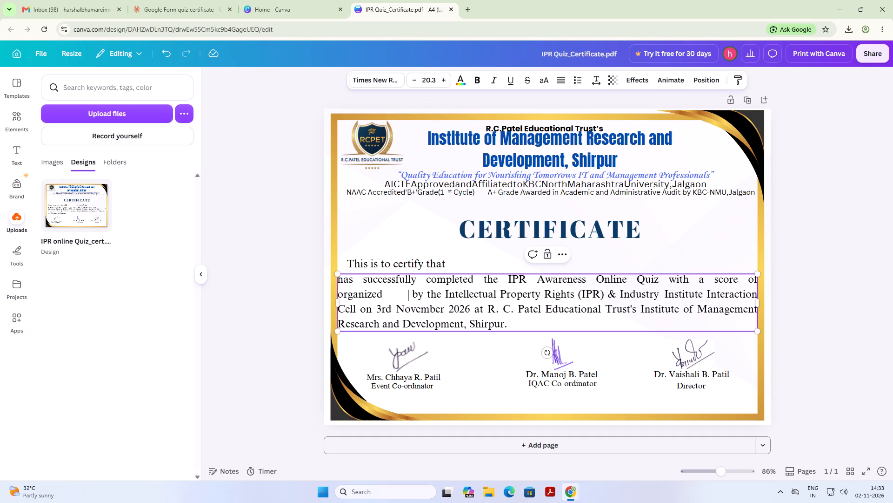
pyautogui.press('Right')
pyautogui.press('BackSpace')
pyautogui.press('BackSpace')
pyautogui.press('BackSpace')
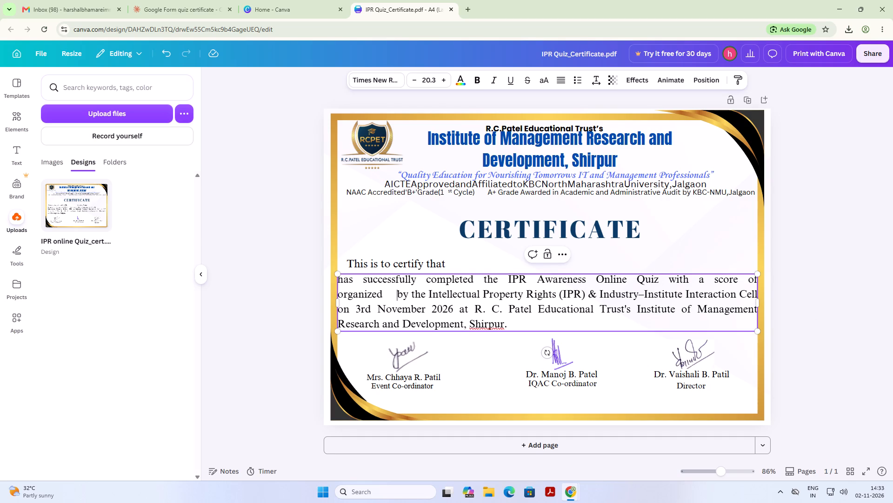
pyautogui.press('BackSpace')
pyautogui.press('BackSpace')
pyautogui.press('BackSpace')
pyautogui.press('BackSpace')
pyautogui.press('BackSpace')
pyautogui.press('space')
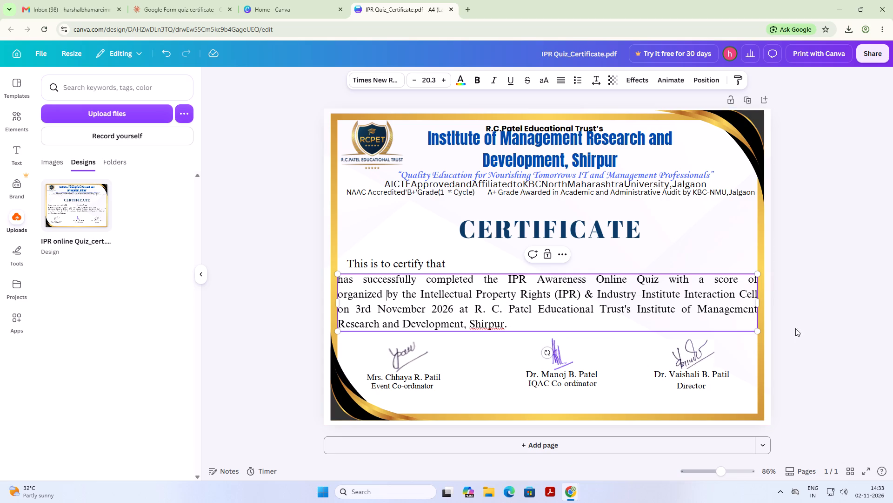
# Scale the "has successfully completed" paragraph down to font size 20.2 and move it up directly beneath "This is to certify that".
pyautogui.click(538, 332)
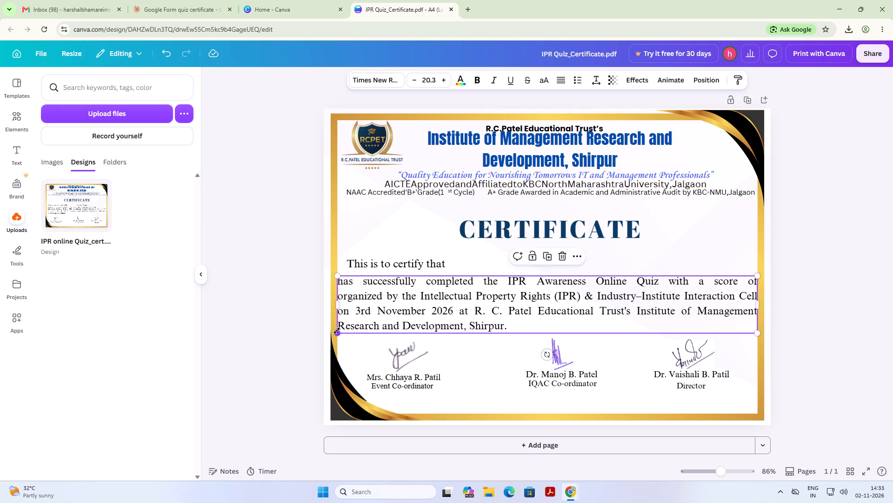
pyautogui.moveTo(337, 333); pyautogui.dragTo(337, 339)
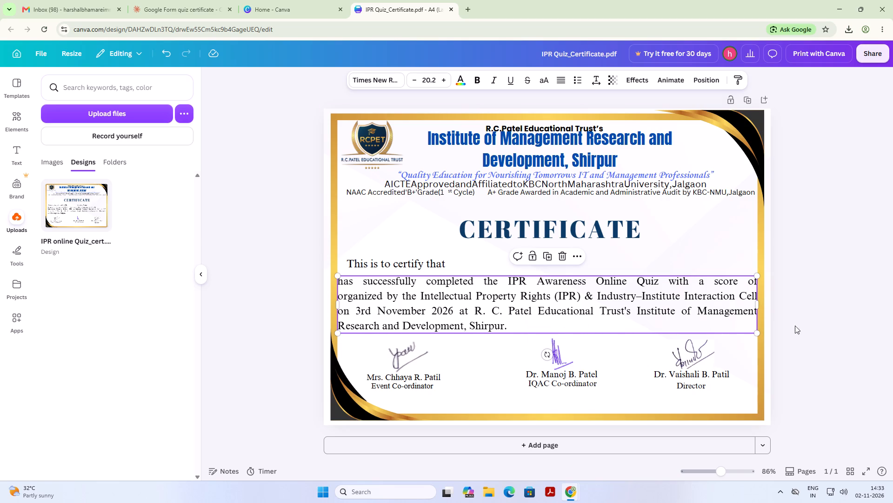
pyautogui.click(757, 305)
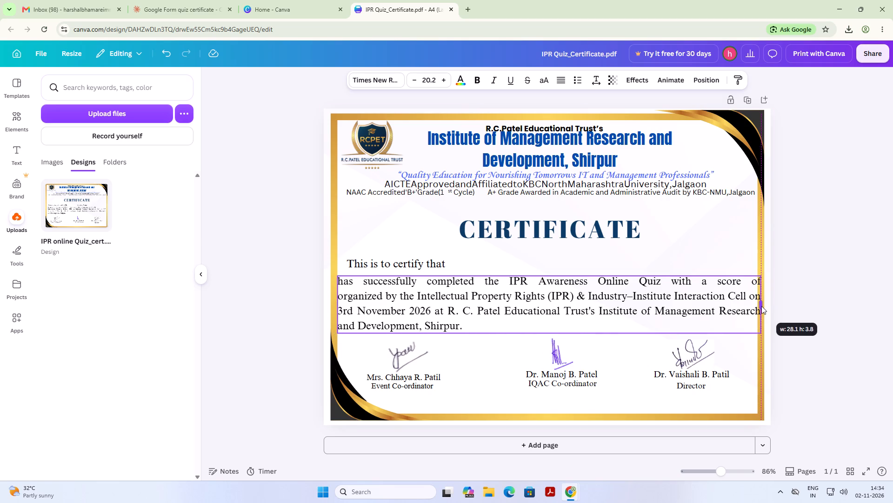
pyautogui.click(513, 323)
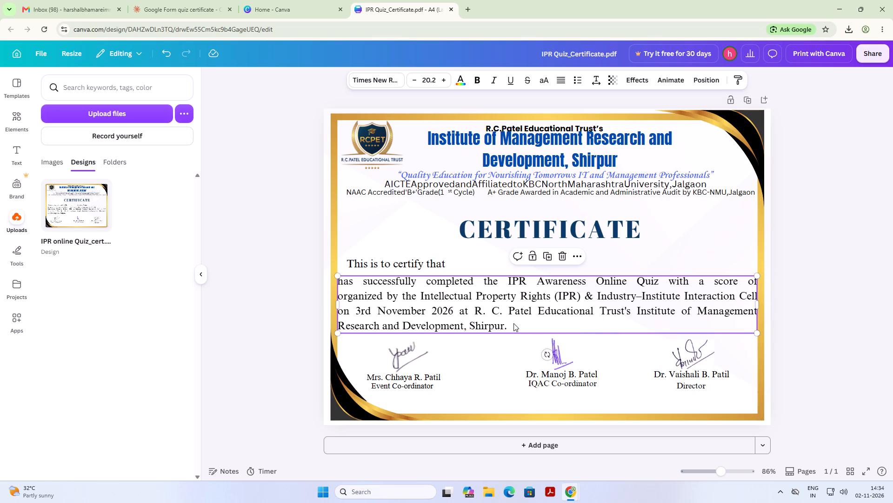
pyautogui.moveTo(511, 333); pyautogui.dragTo(511, 332)
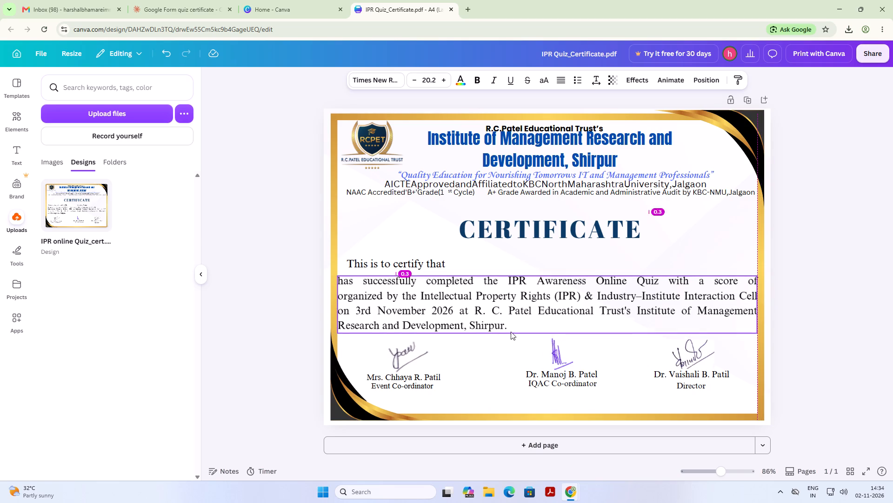
pyautogui.moveTo(511, 332); pyautogui.dragTo(510, 329)
pyautogui.click(824, 282)
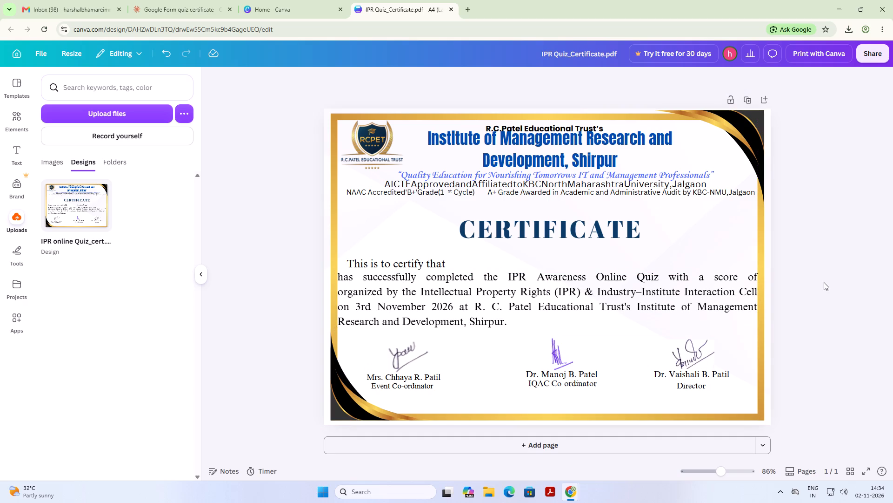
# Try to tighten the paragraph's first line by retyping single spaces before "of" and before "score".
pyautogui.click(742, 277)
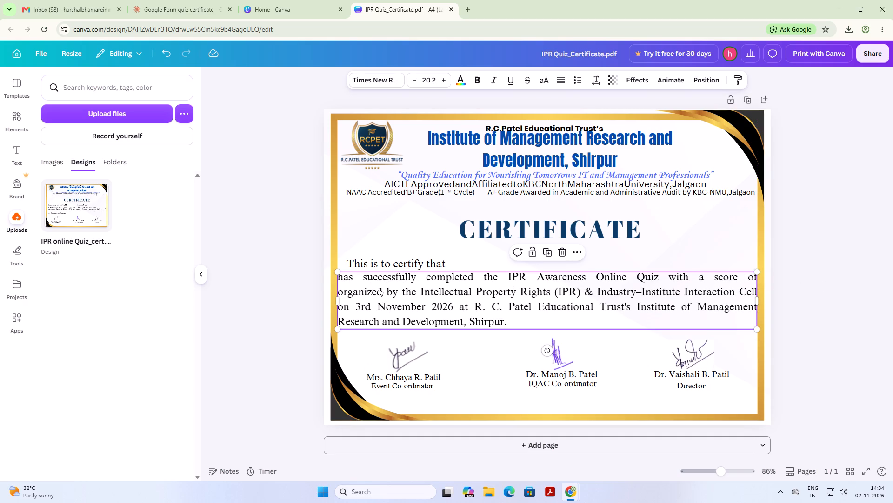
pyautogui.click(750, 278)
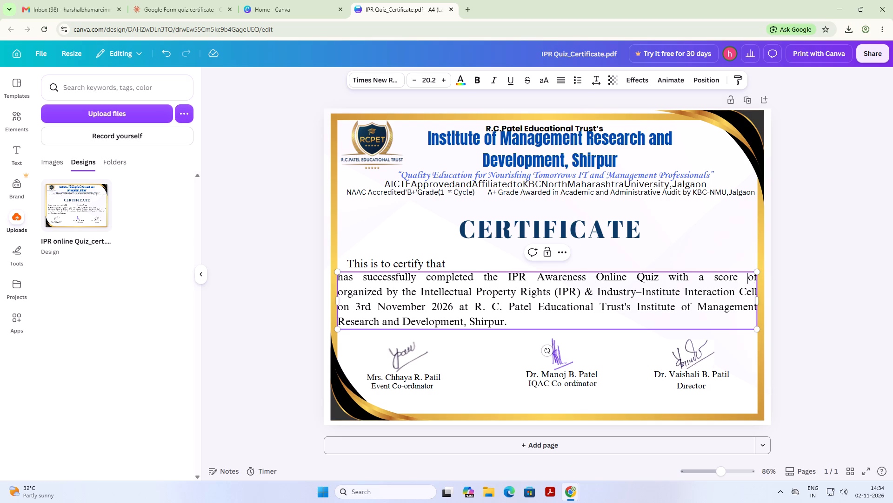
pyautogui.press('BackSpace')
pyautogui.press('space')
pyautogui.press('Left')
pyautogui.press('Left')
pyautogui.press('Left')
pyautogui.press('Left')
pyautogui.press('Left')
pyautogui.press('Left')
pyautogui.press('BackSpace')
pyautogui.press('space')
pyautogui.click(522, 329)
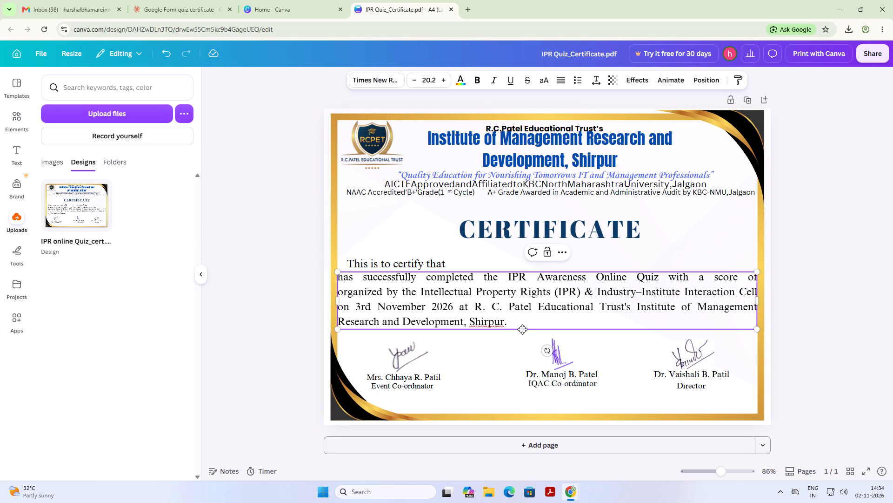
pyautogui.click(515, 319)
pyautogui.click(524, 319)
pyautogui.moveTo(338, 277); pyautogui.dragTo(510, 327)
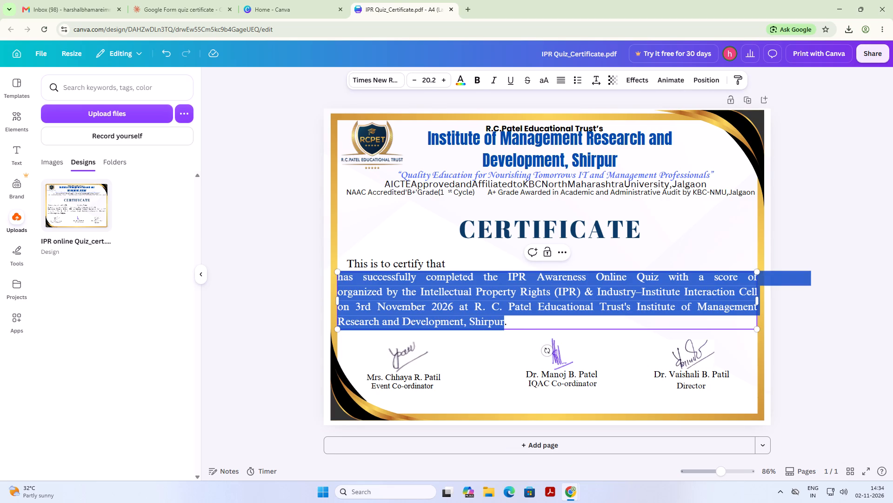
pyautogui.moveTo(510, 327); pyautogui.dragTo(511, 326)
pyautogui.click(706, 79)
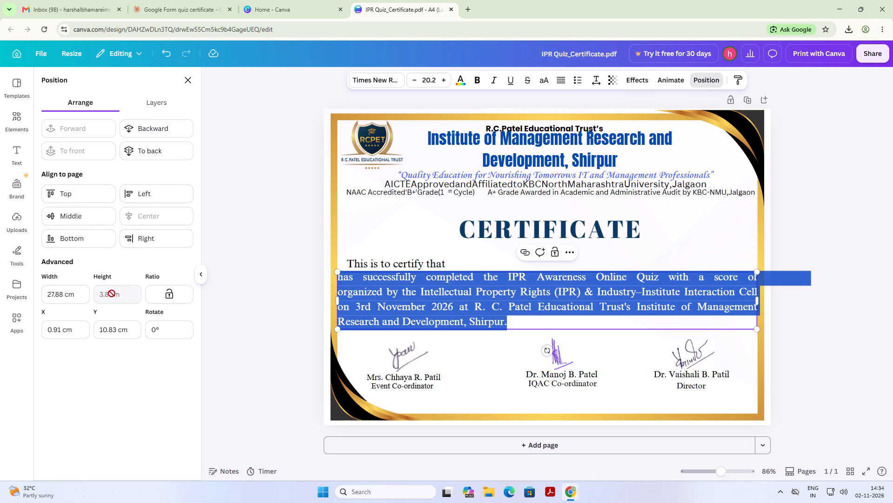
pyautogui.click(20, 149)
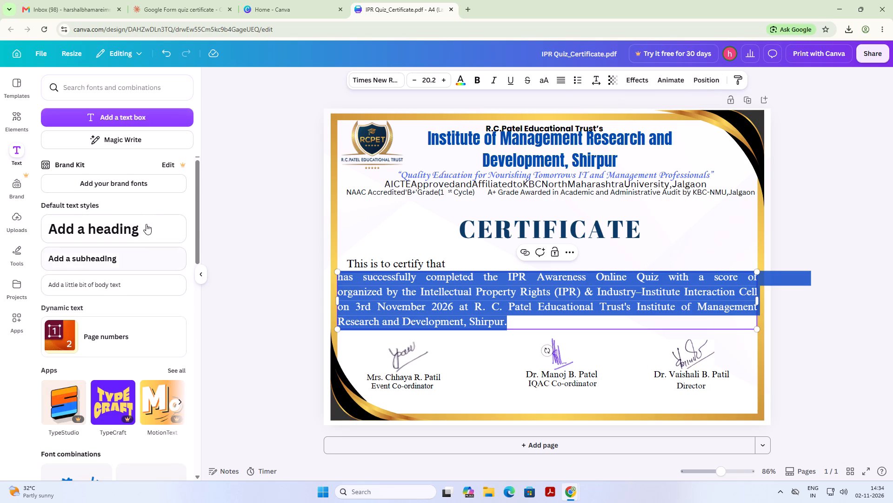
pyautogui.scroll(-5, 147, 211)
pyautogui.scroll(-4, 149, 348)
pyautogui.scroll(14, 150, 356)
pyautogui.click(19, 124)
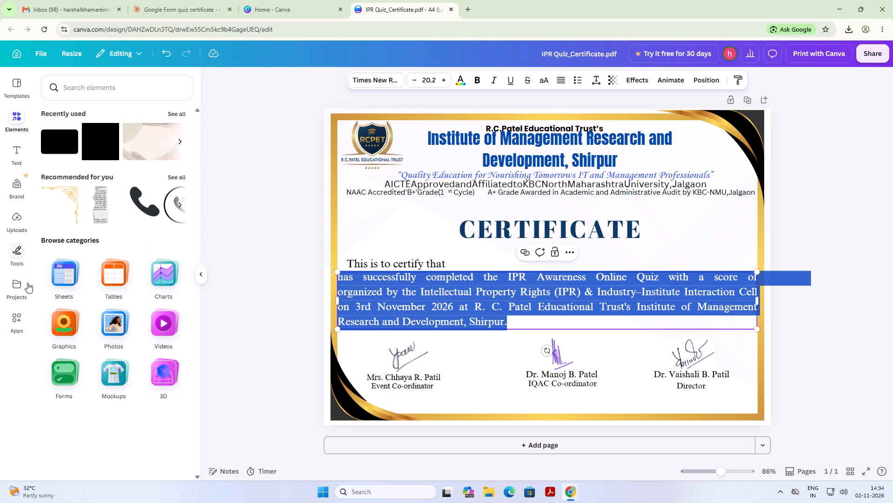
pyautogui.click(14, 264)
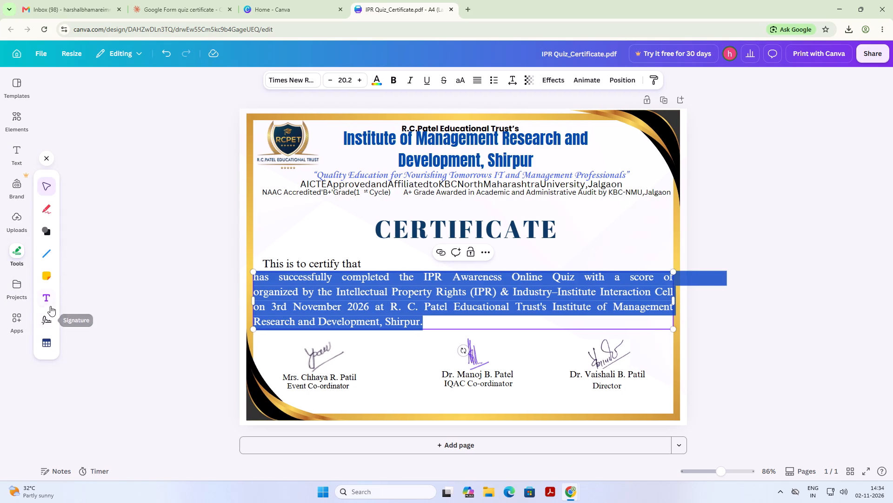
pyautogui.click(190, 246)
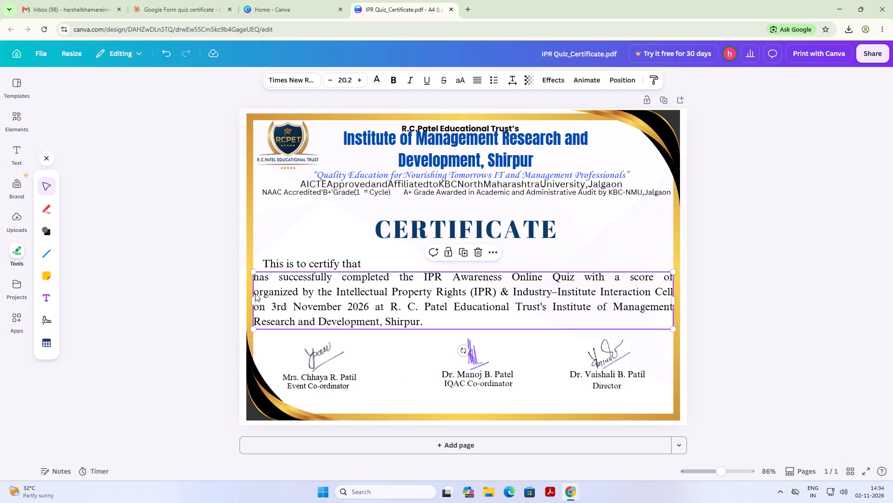
pyautogui.click(255, 291)
pyautogui.press('space')
pyautogui.press('space')
pyautogui.press('space')
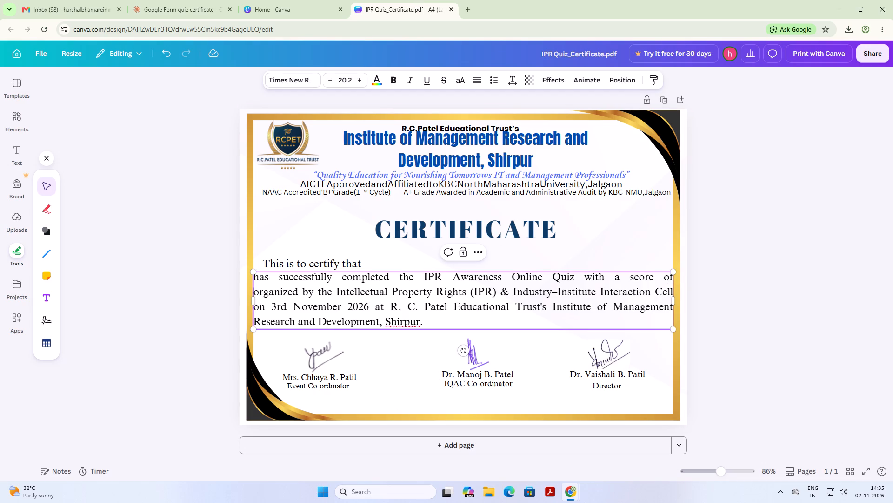
pyautogui.press('space')
pyautogui.press('space')
pyautogui.press('space')
pyautogui.press('space')
pyautogui.press('space')
pyautogui.press('space')
# Add the word "score" after "with a score of" at the end of the paragraph's first line.
pyautogui.click(670, 277)
pyautogui.press('Right')
pyautogui.write('so')
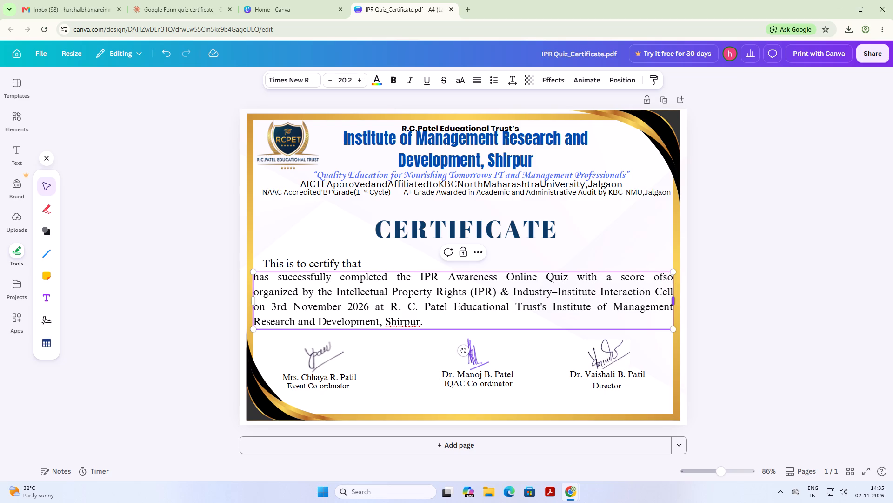
pyautogui.press('BackSpace')
pyautogui.press('BackSpace')
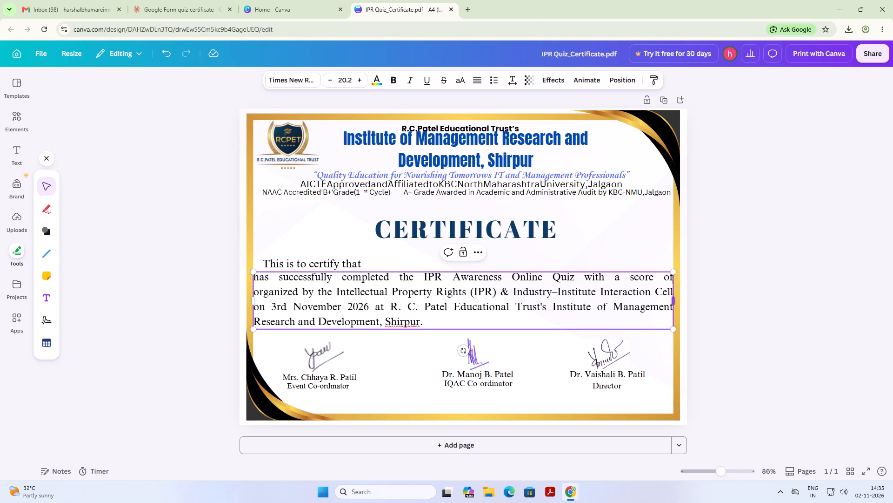
pyautogui.press('space')
pyautogui.write('score')
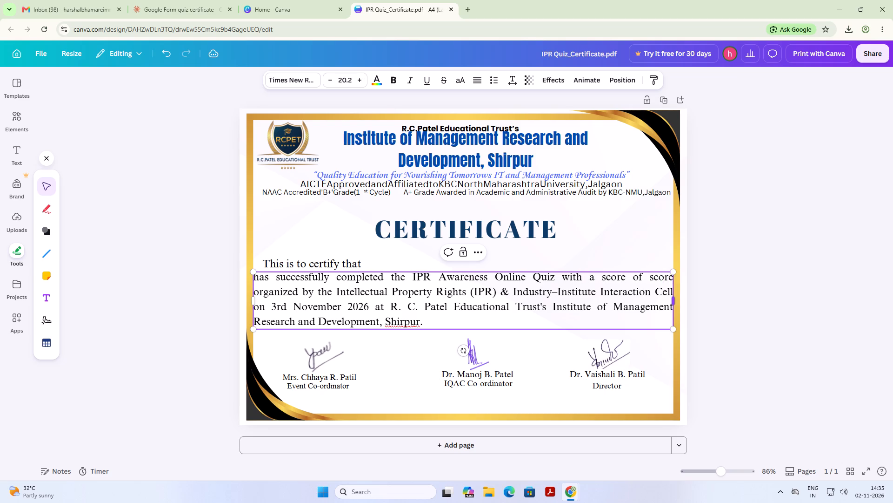
pyautogui.click(708, 284)
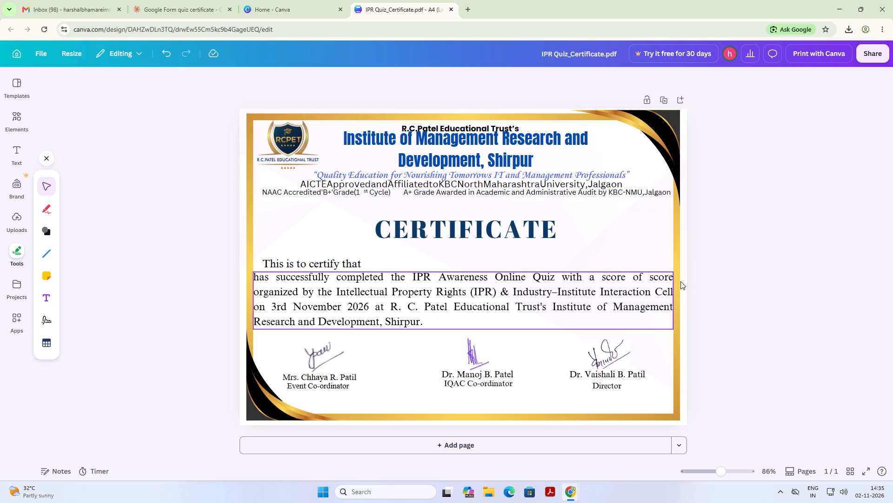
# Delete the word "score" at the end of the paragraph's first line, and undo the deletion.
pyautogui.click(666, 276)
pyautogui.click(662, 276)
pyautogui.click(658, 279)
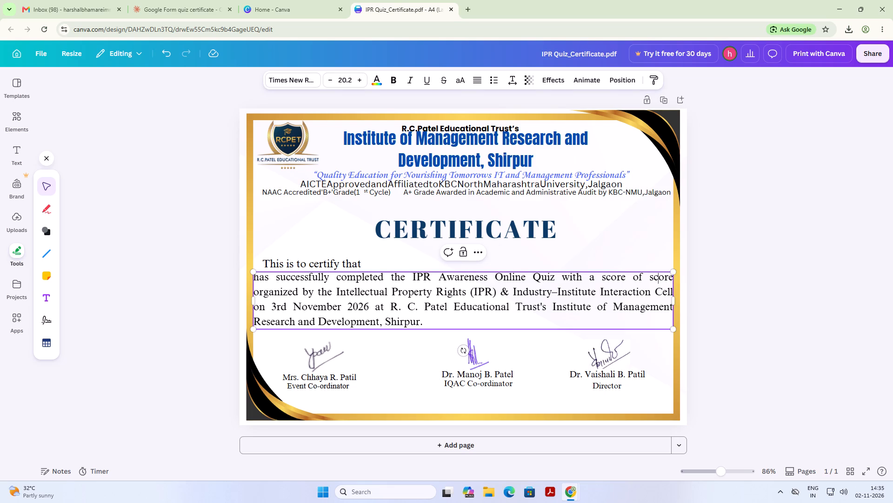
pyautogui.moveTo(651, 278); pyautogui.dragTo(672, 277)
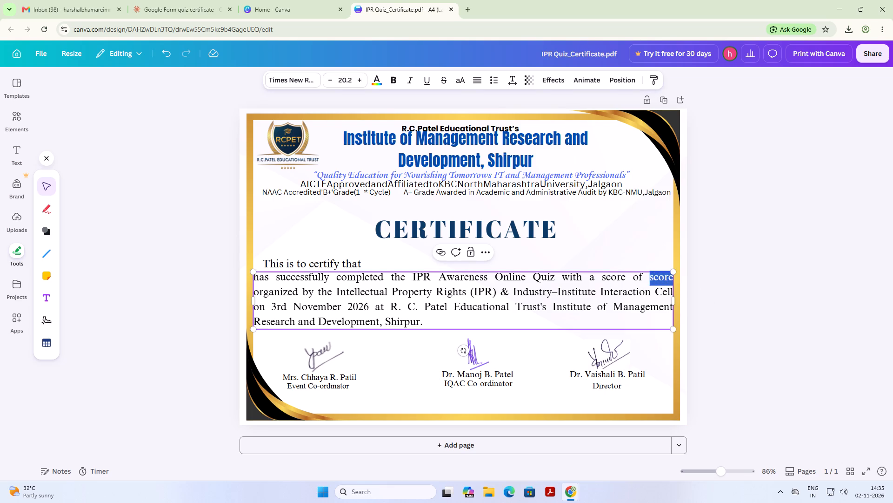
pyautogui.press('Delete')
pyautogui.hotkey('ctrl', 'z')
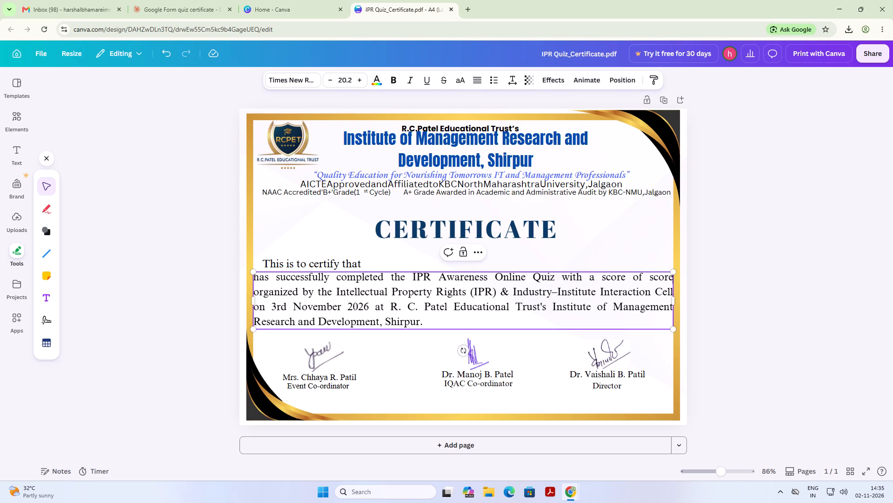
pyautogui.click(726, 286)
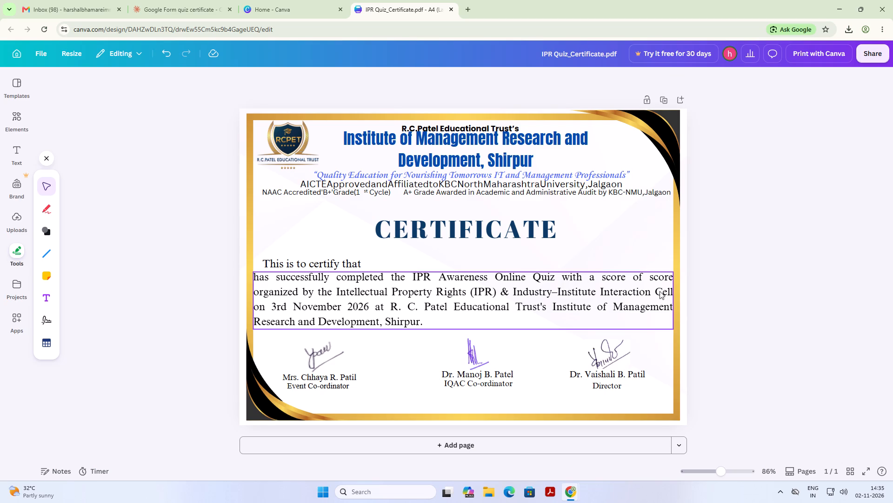
# Delete the word "score" after "with a score of" at the end of the paragraph's first line.
pyautogui.click(653, 273)
pyautogui.doubleClick(656, 280)
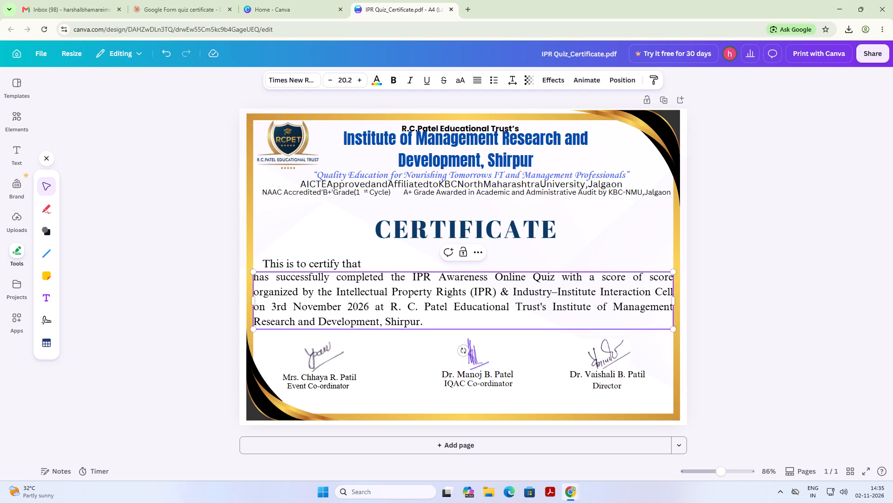
pyautogui.press('Right')
pyautogui.press('Right')
pyautogui.press('Right')
pyautogui.press('Right')
pyautogui.press('BackSpace')
pyautogui.press('BackSpace')
pyautogui.press('BackSpace')
pyautogui.press('BackSpace')
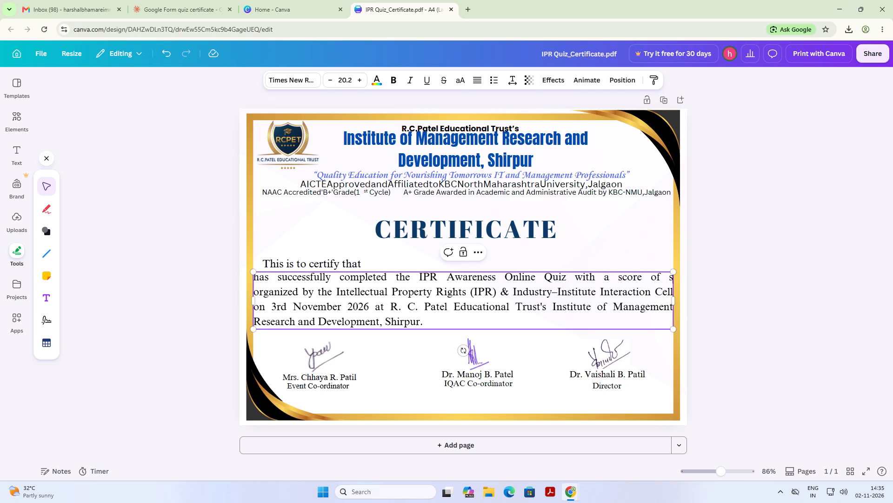
pyautogui.press('BackSpace')
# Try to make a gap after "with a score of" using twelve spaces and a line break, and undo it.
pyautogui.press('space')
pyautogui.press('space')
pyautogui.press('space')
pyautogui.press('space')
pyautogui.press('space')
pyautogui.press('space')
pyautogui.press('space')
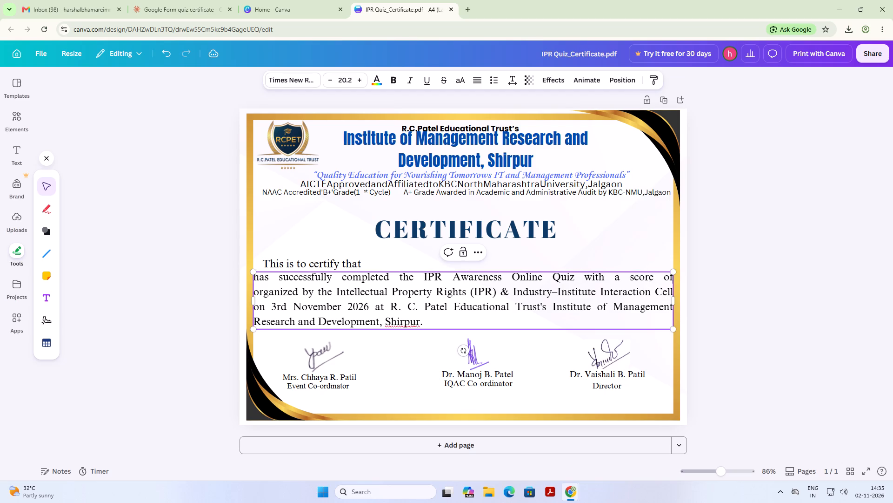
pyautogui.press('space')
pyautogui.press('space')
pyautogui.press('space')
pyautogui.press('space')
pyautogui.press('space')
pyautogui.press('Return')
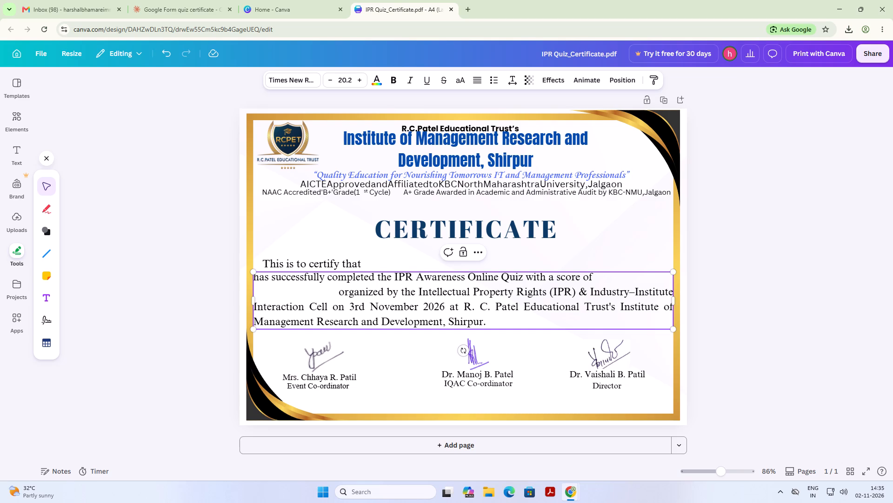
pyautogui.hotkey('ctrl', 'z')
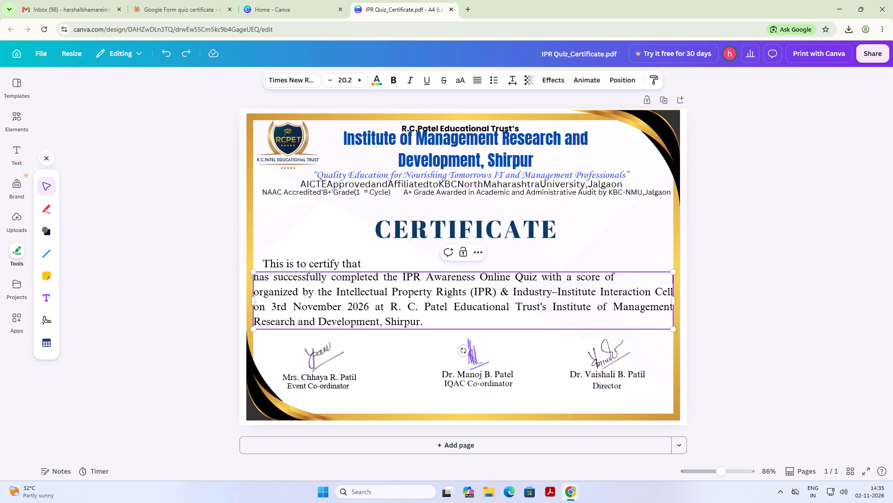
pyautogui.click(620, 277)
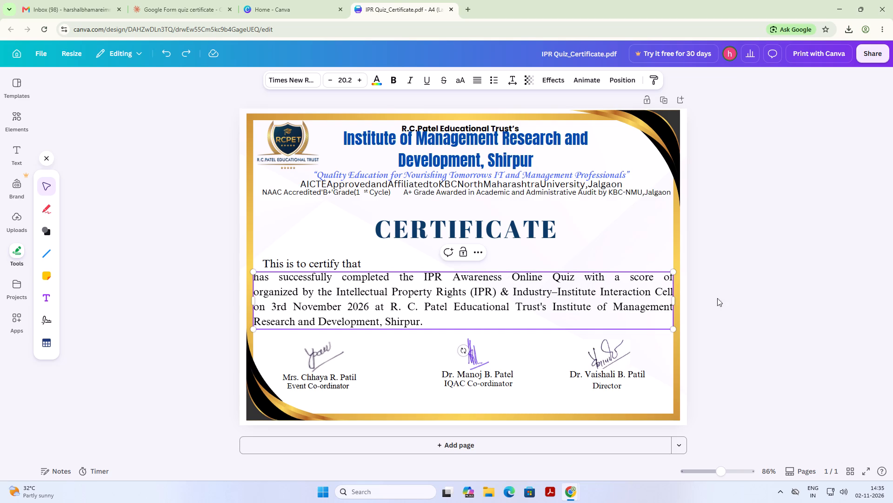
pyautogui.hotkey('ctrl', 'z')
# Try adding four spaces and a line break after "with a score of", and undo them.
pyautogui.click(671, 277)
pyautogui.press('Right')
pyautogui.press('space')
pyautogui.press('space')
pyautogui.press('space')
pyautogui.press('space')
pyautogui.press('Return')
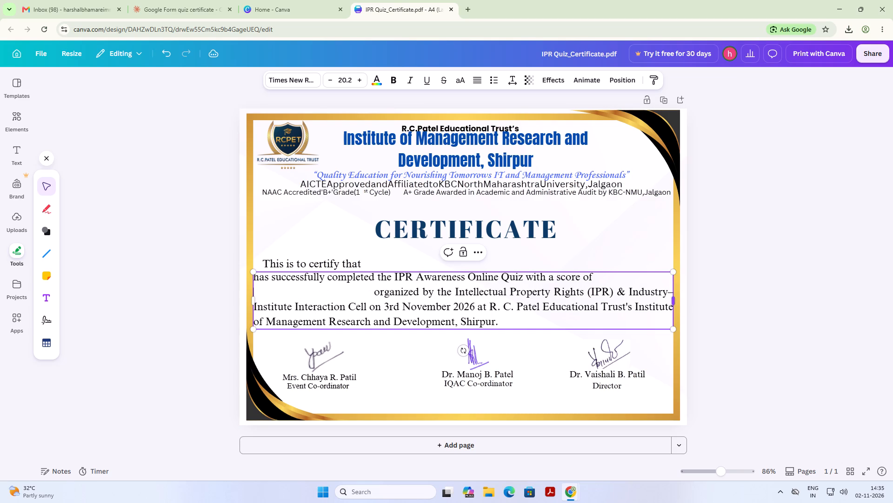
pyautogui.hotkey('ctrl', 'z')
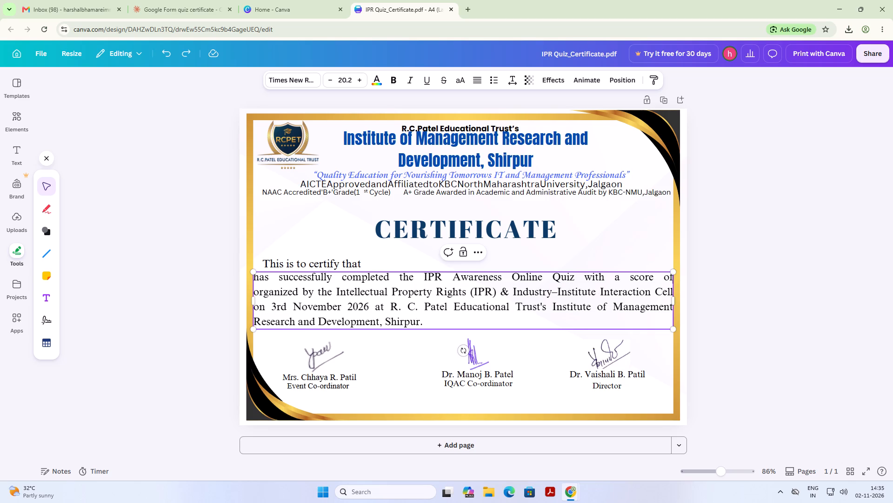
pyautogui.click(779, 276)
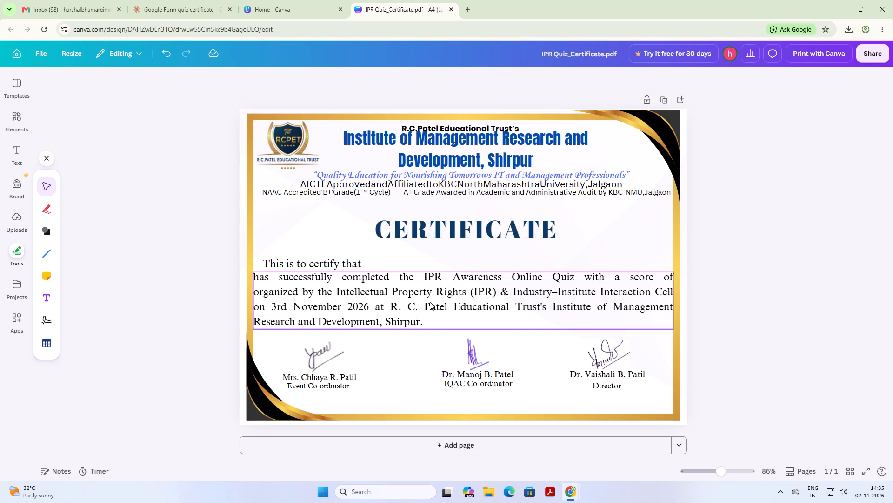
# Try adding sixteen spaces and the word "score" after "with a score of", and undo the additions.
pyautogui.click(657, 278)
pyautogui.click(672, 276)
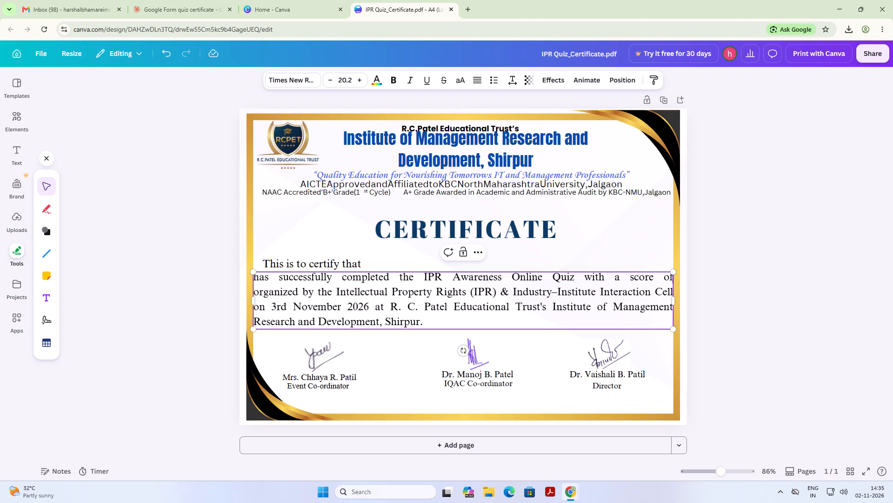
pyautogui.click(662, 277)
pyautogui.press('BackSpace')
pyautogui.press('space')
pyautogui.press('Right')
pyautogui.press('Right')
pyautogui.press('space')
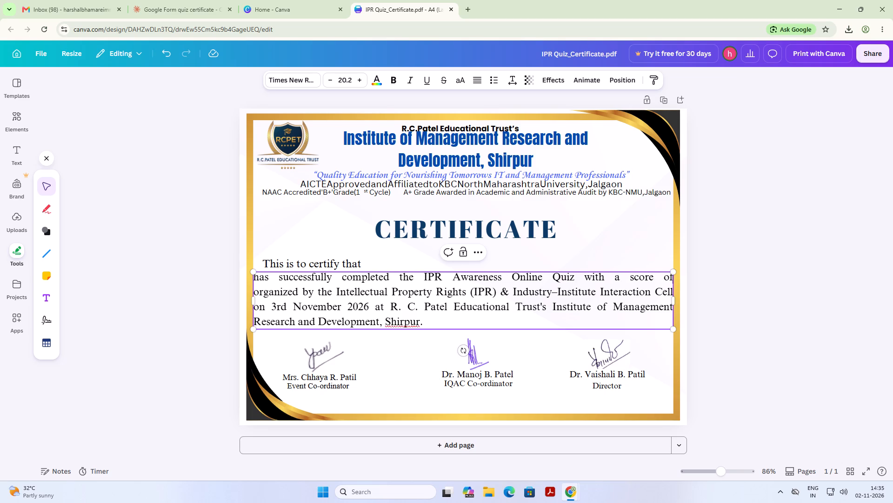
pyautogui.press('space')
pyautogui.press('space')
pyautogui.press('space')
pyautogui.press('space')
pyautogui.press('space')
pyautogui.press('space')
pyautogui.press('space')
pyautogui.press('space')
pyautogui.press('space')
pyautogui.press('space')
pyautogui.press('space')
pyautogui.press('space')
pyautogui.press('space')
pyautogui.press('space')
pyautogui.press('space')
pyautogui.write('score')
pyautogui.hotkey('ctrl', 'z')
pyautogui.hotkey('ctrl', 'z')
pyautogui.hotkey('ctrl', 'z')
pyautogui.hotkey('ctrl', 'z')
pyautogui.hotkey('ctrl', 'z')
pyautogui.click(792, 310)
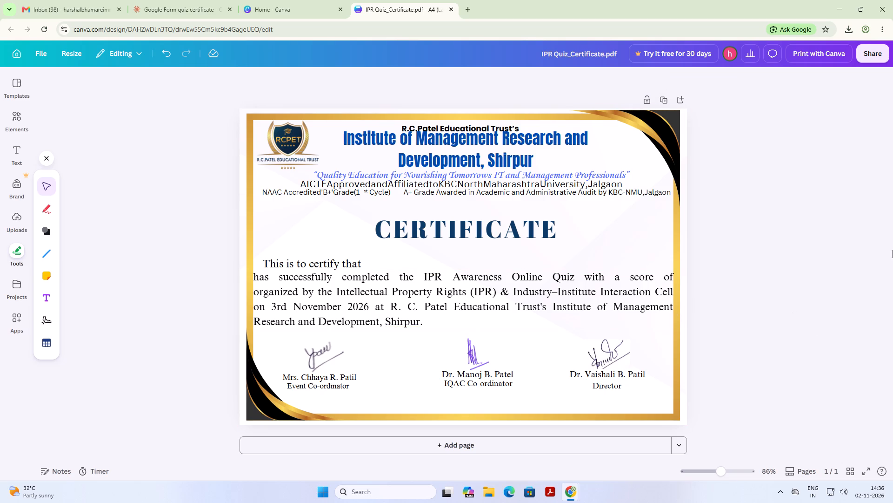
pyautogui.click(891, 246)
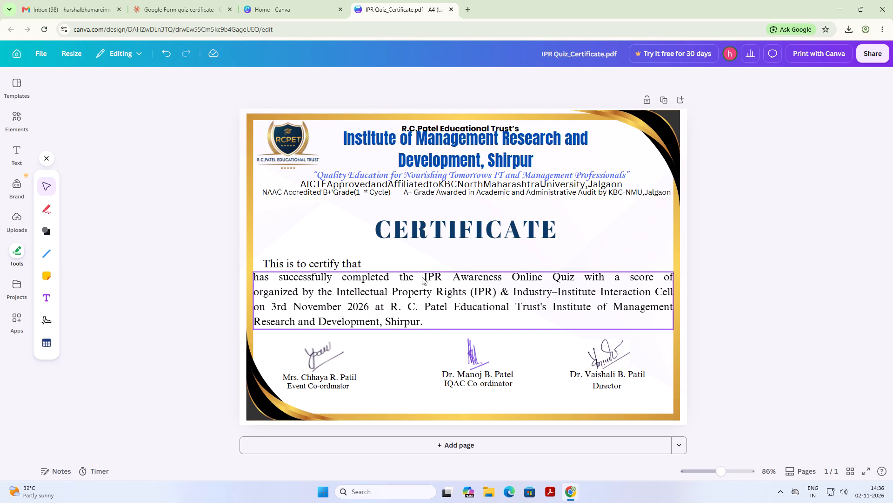
# Scale the certificate paragraph's text box slightly from its corners, to a font size of 20.3.
pyautogui.click(387, 265)
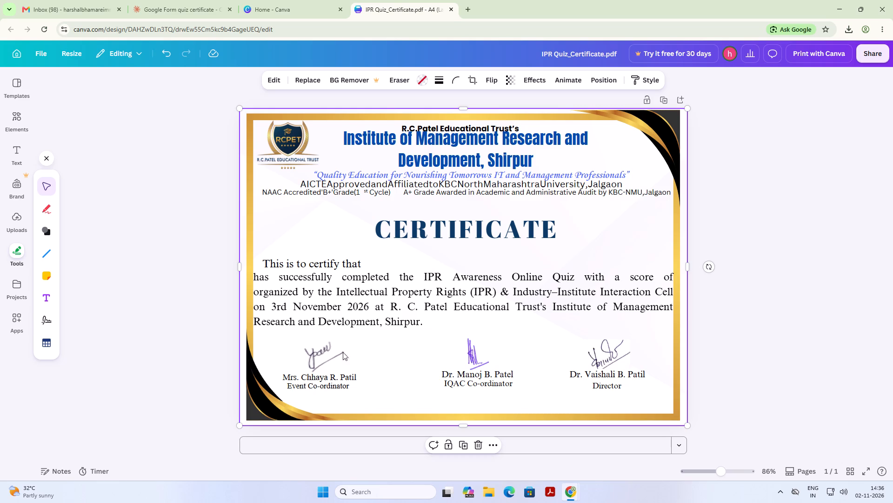
pyautogui.click(619, 294)
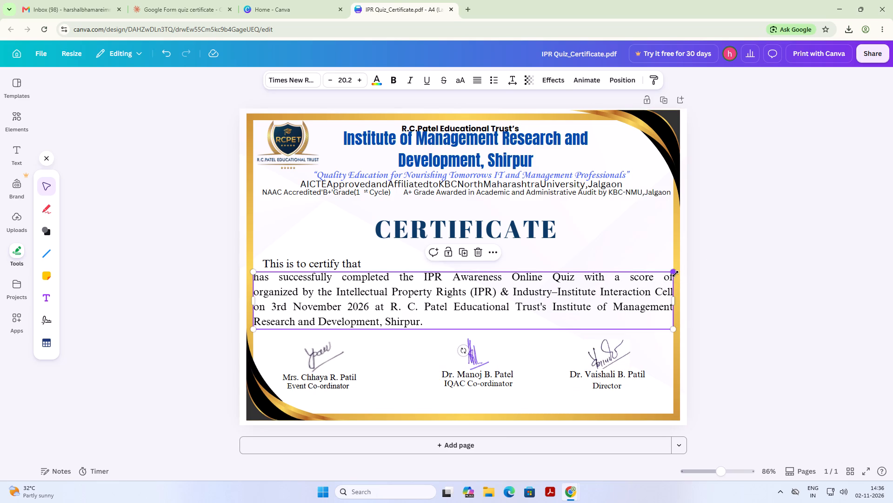
pyautogui.moveTo(675, 274); pyautogui.dragTo(674, 266)
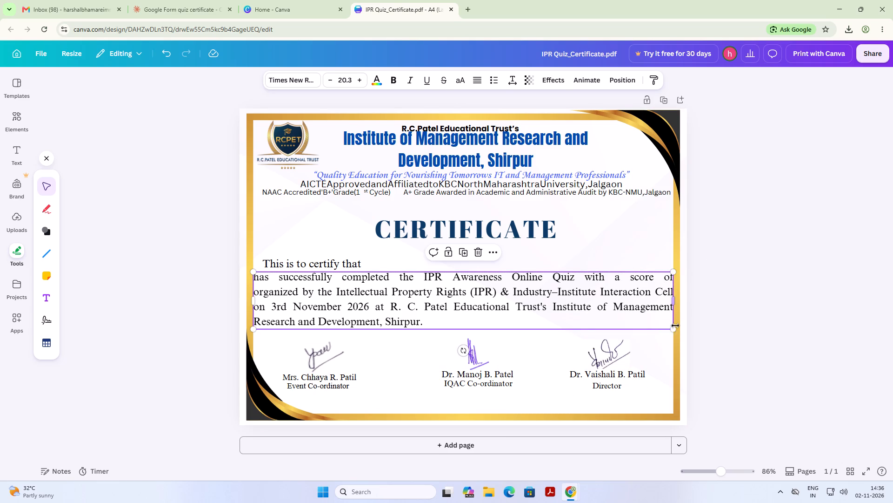
pyautogui.moveTo(673, 327); pyautogui.dragTo(672, 350)
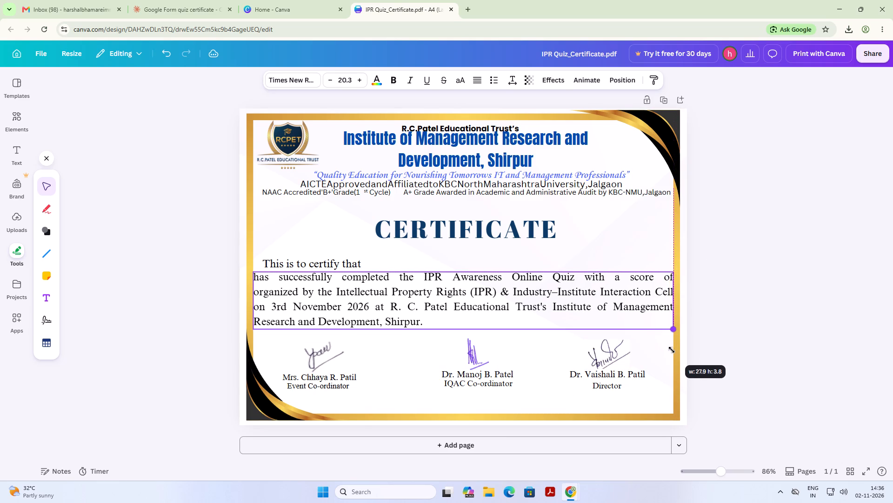
pyautogui.moveTo(672, 350); pyautogui.dragTo(668, 353)
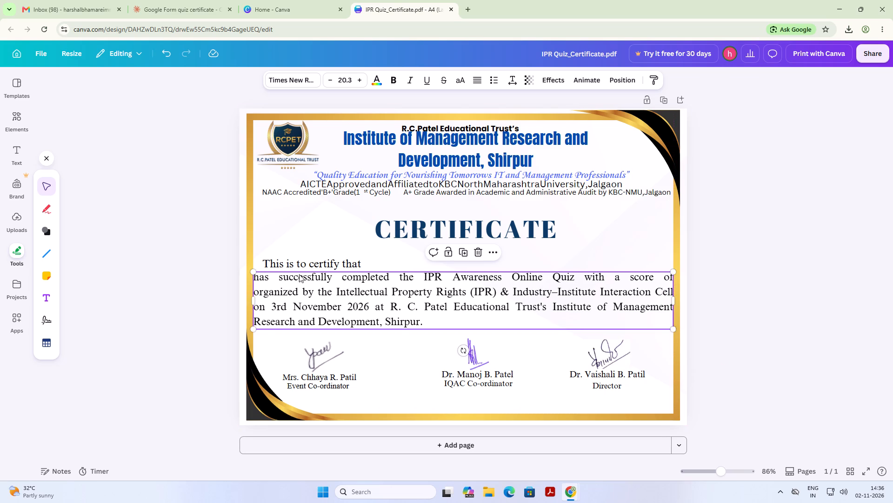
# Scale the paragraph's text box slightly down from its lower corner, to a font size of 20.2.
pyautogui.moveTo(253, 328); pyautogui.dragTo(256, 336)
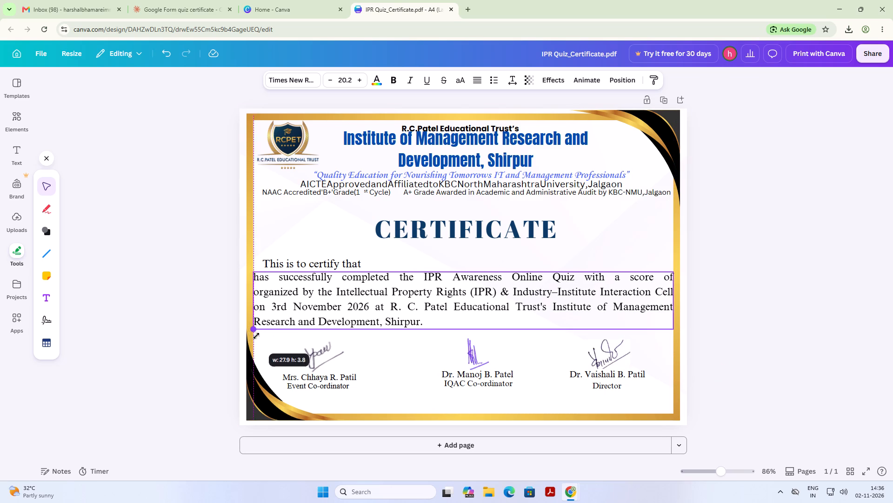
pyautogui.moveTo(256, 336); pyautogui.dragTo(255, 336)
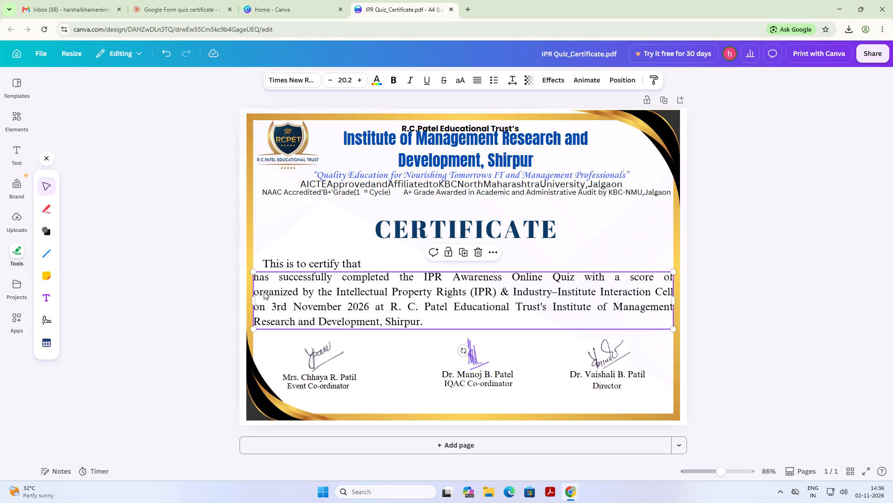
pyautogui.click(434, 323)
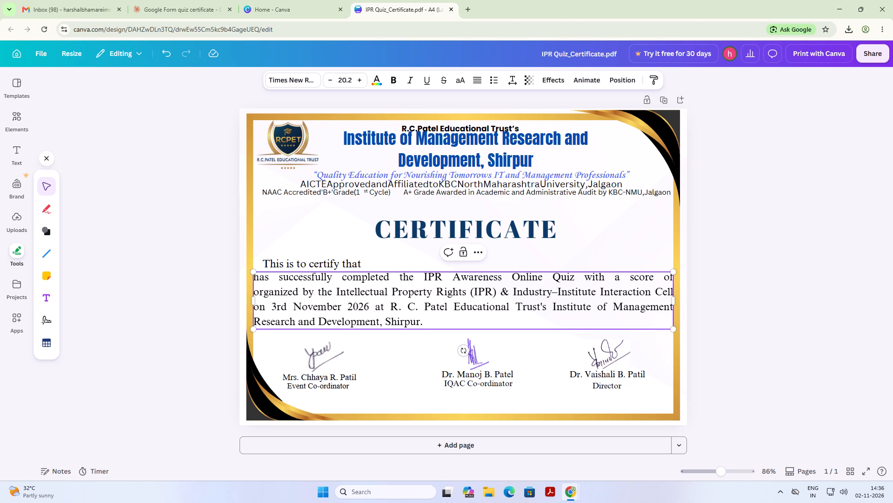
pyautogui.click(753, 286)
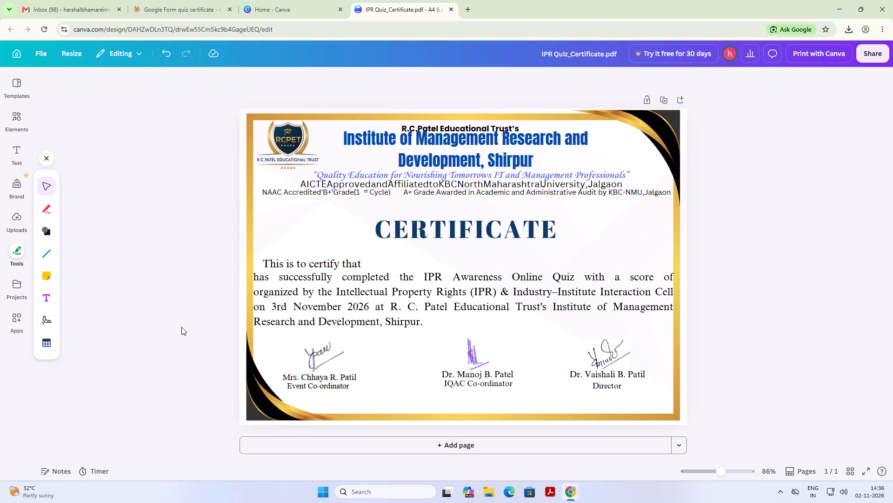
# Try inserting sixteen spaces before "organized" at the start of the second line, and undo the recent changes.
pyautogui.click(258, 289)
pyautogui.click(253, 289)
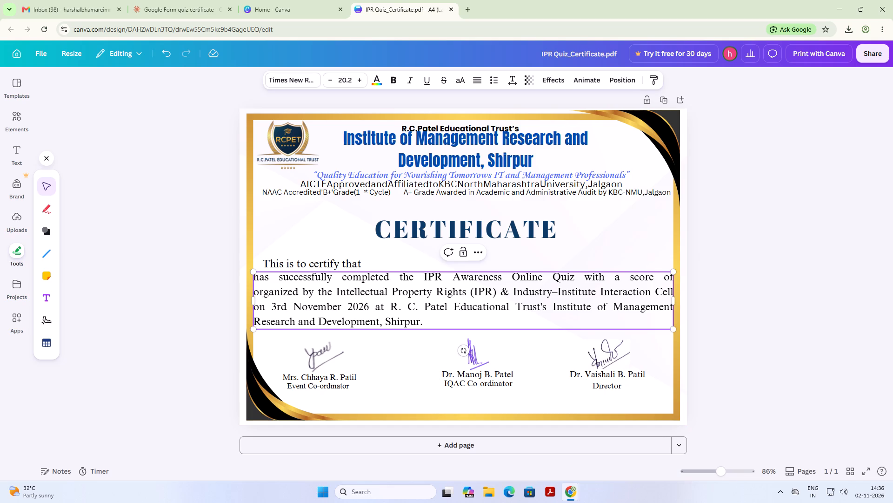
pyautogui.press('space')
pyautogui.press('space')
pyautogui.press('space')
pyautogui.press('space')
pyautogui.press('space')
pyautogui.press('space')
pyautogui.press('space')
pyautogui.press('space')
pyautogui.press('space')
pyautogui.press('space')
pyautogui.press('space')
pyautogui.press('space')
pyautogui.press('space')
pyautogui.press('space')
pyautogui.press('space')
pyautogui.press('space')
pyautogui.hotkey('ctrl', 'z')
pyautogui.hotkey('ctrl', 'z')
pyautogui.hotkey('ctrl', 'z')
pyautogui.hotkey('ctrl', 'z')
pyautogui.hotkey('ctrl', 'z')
# Insert the word "score" and a space before "organized" at the start of the paragraph's second line.
pyautogui.write('score')
pyautogui.press('space')
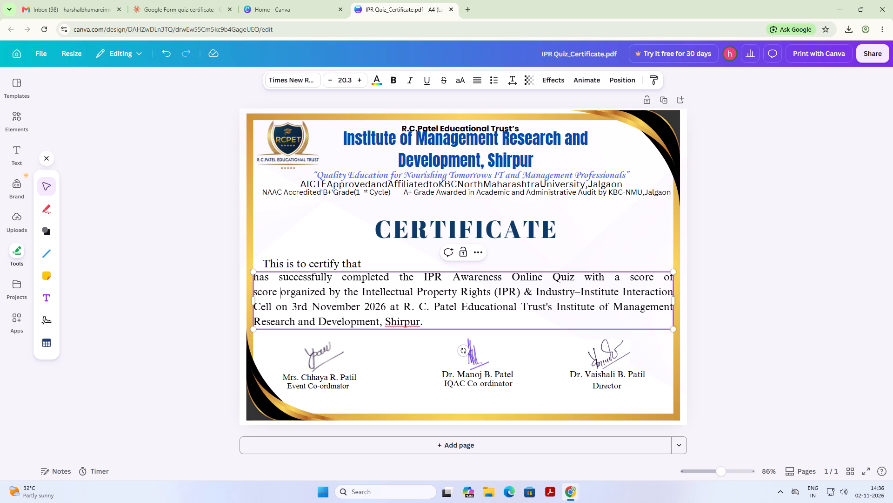
# Delete the word "score" before "organized" at the start of the paragraph's second line.
pyautogui.press('Left')
pyautogui.press('BackSpace')
pyautogui.press('BackSpace')
pyautogui.press('BackSpace')
pyautogui.press('BackSpace')
pyautogui.press('BackSpace')
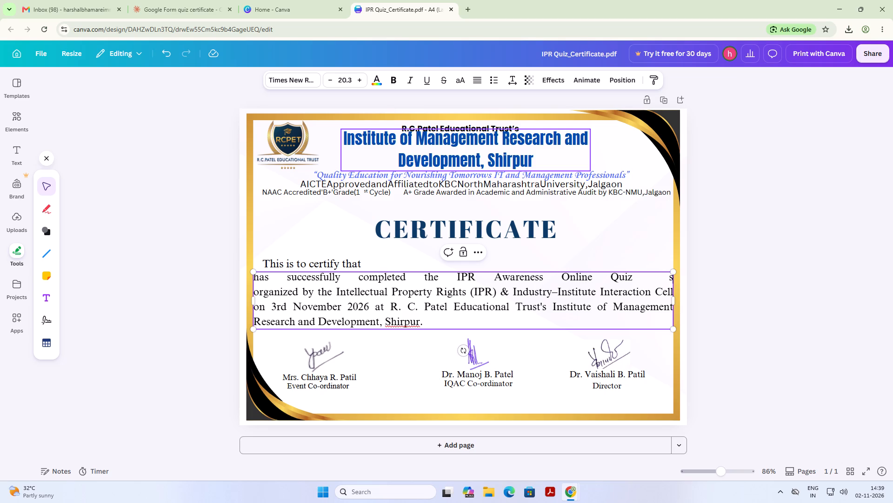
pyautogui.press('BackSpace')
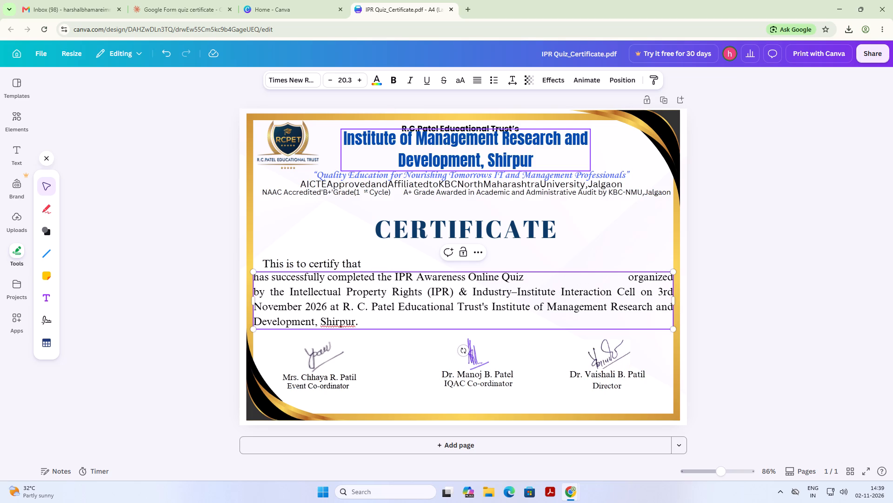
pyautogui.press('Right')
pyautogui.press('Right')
# Insert an extra space between "Online" and "Quiz" in the paragraph's first line.
pyautogui.click(499, 280)
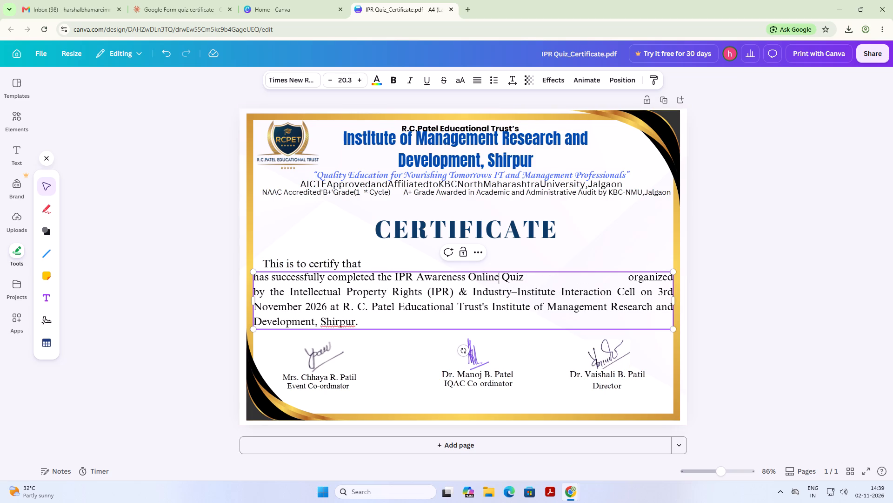
pyautogui.press('space')
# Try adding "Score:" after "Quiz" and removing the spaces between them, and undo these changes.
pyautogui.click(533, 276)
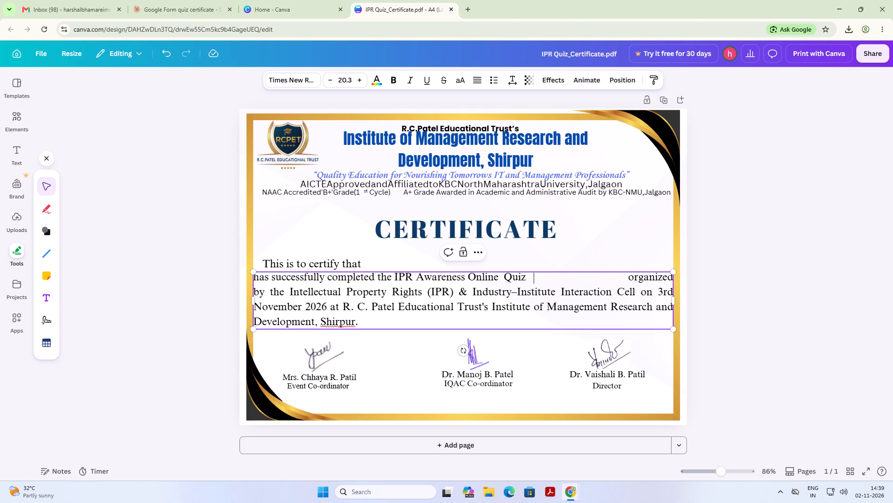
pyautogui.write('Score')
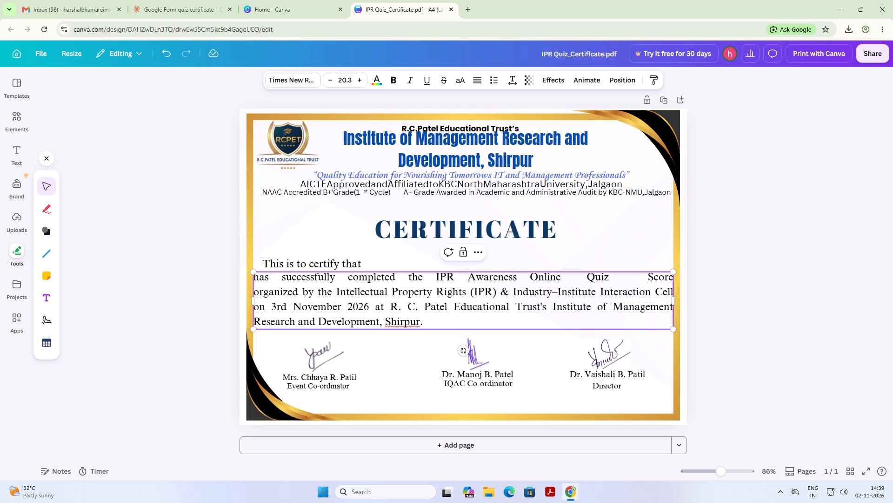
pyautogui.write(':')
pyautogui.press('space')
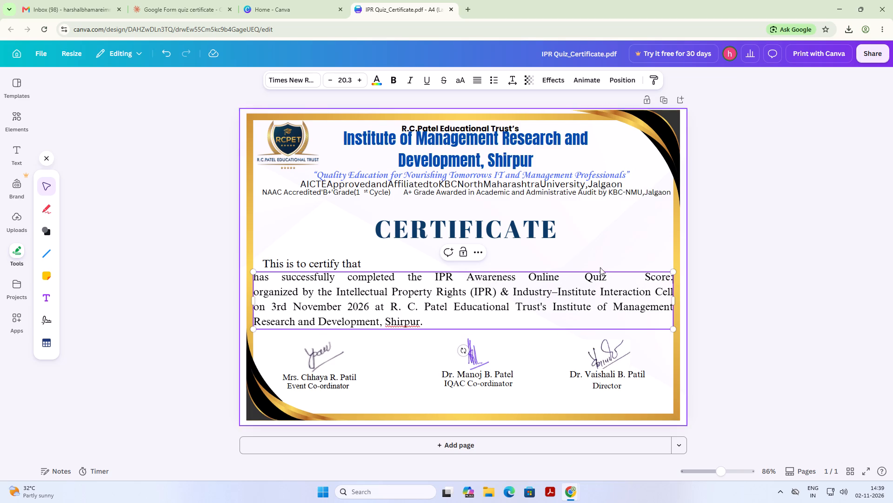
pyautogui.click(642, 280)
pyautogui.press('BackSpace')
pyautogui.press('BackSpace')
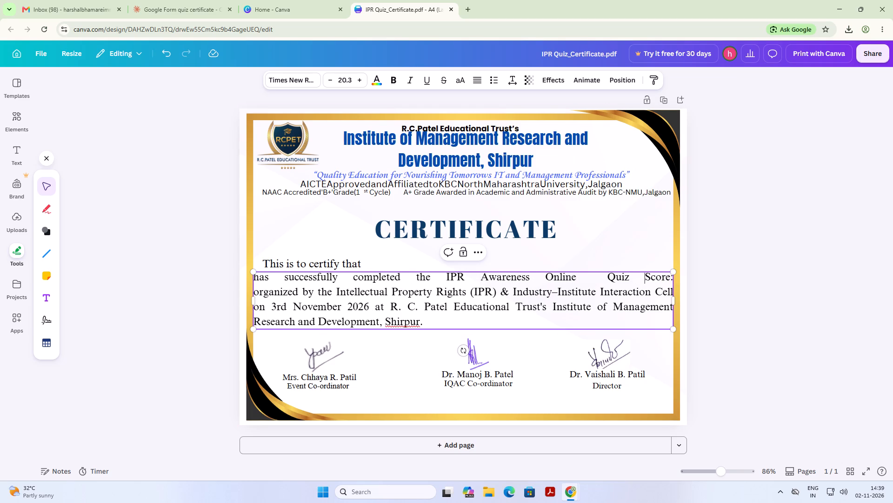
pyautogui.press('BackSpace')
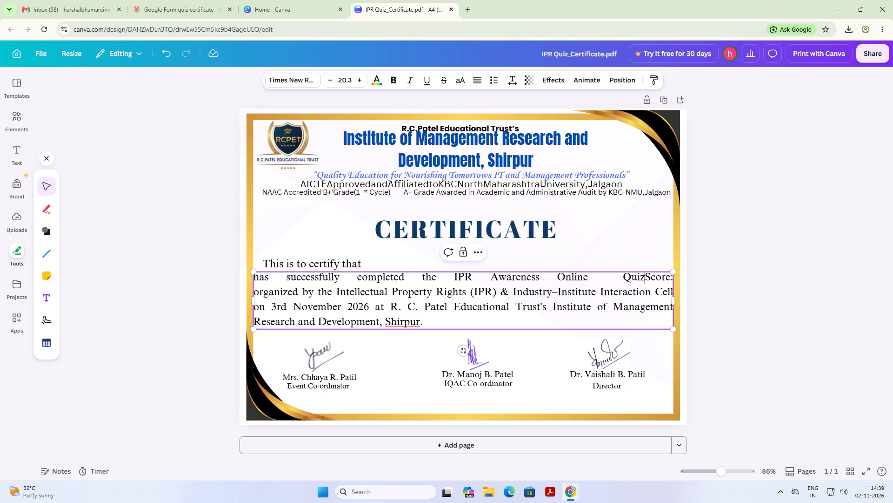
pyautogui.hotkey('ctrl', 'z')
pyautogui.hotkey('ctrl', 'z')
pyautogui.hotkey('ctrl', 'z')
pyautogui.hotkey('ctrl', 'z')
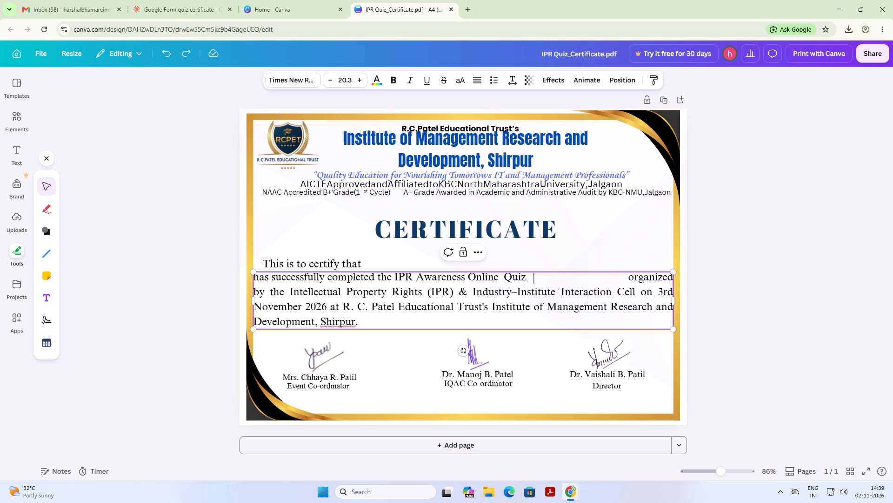
# Add a new text box to the certificate.
pyautogui.click(765, 333)
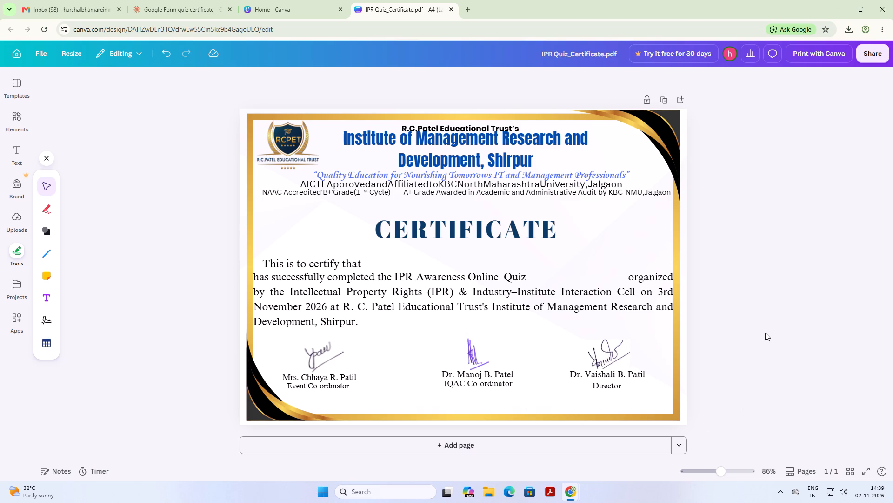
pyautogui.click(529, 273)
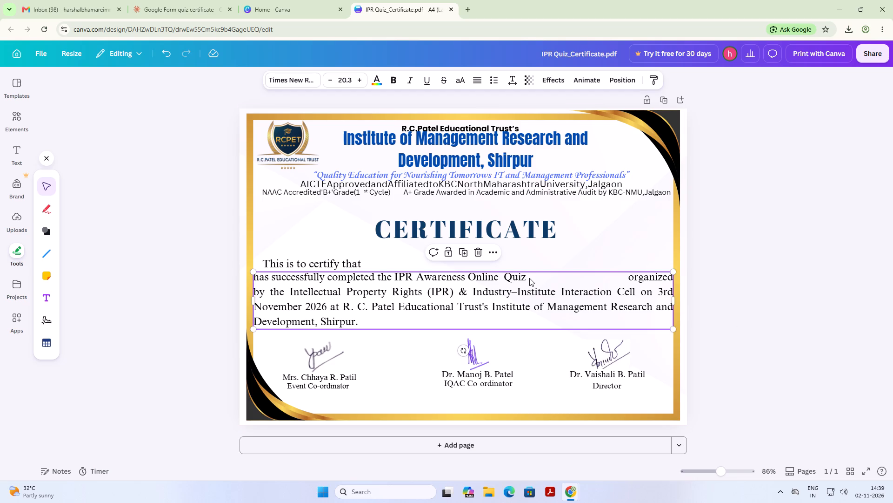
pyautogui.click(746, 262)
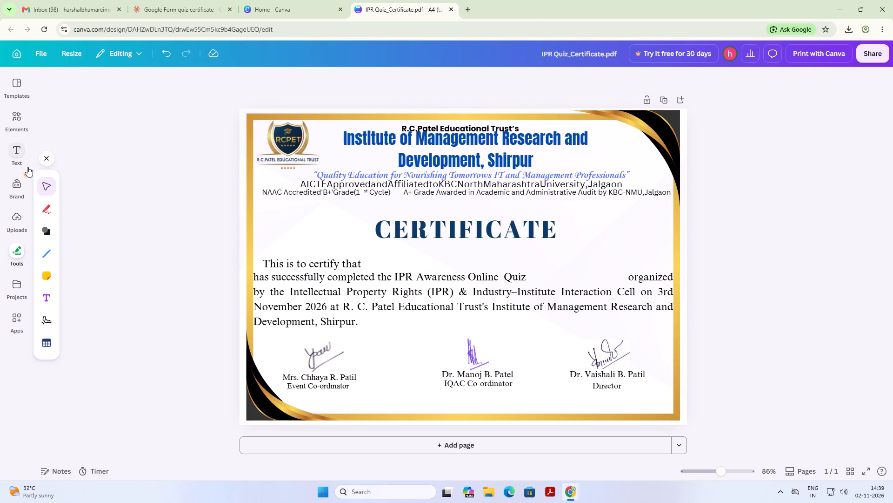
pyautogui.click(20, 158)
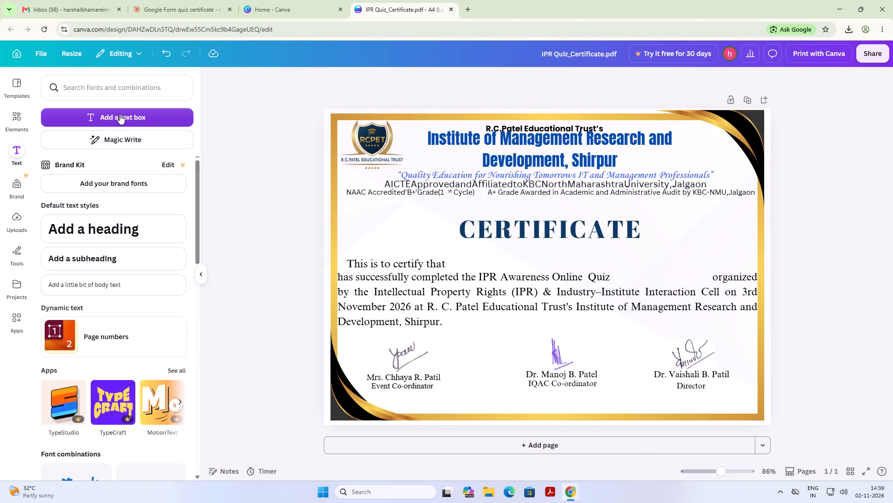
pyautogui.click(120, 114)
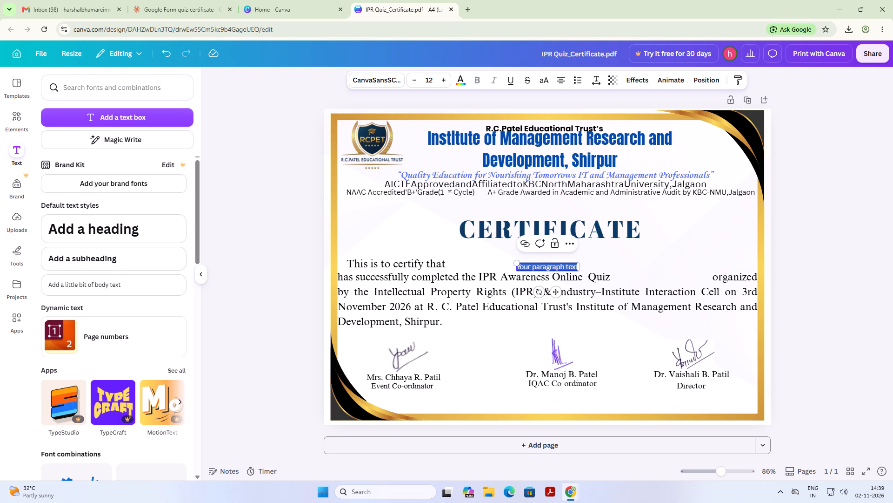
pyautogui.moveTo(546, 265); pyautogui.dragTo(598, 274)
pyautogui.click(559, 266)
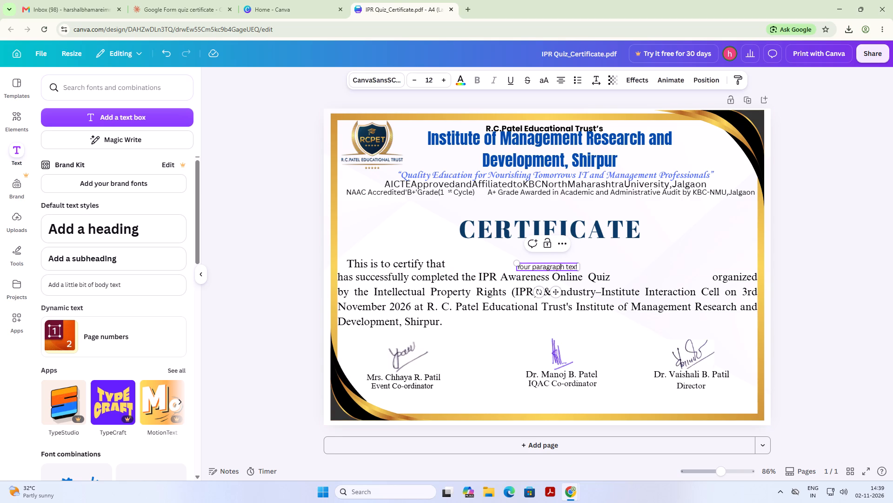
# Shrink the new text box to font size 8.5 and place it in the gap between "Quiz" and "organized".
pyautogui.moveTo(515, 263); pyautogui.dragTo(617, 274)
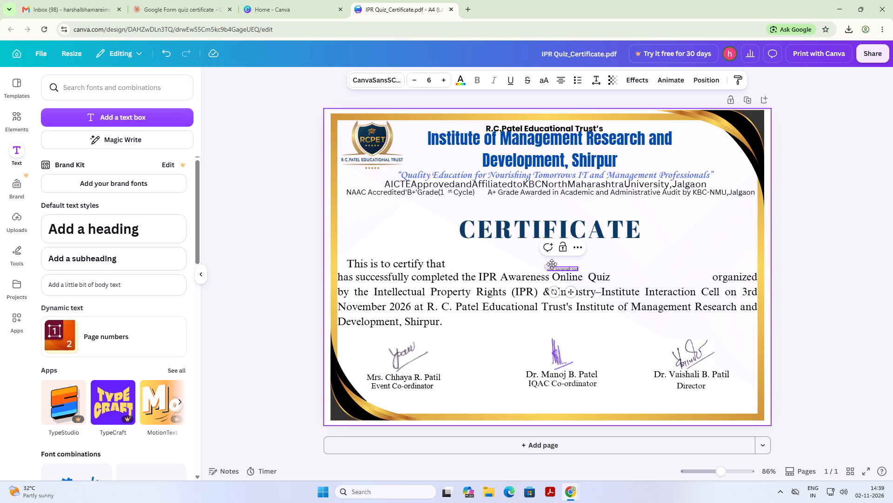
pyautogui.moveTo(553, 266); pyautogui.dragTo(570, 266)
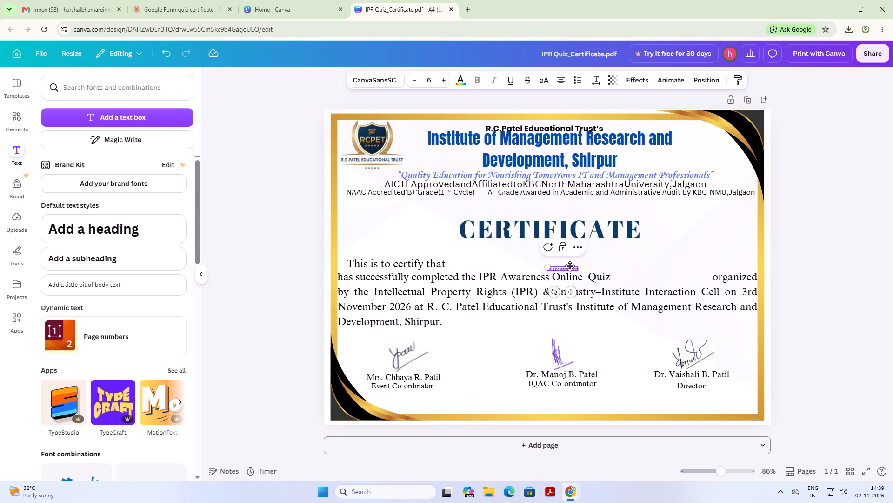
pyautogui.moveTo(570, 266); pyautogui.dragTo(640, 274)
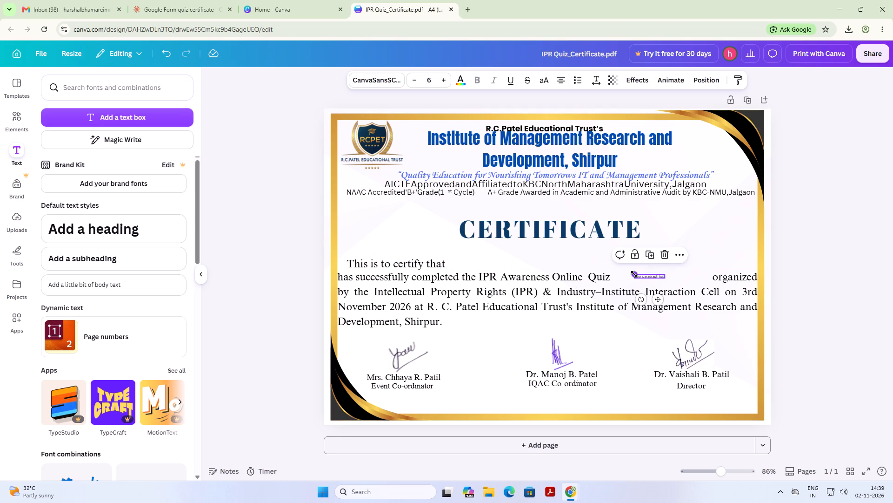
pyautogui.moveTo(634, 274); pyautogui.dragTo(619, 276)
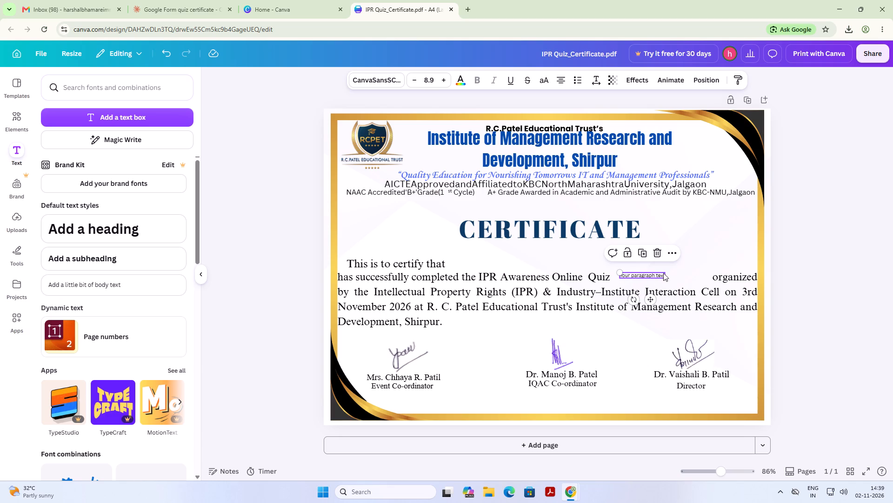
pyautogui.moveTo(665, 274); pyautogui.dragTo(684, 281)
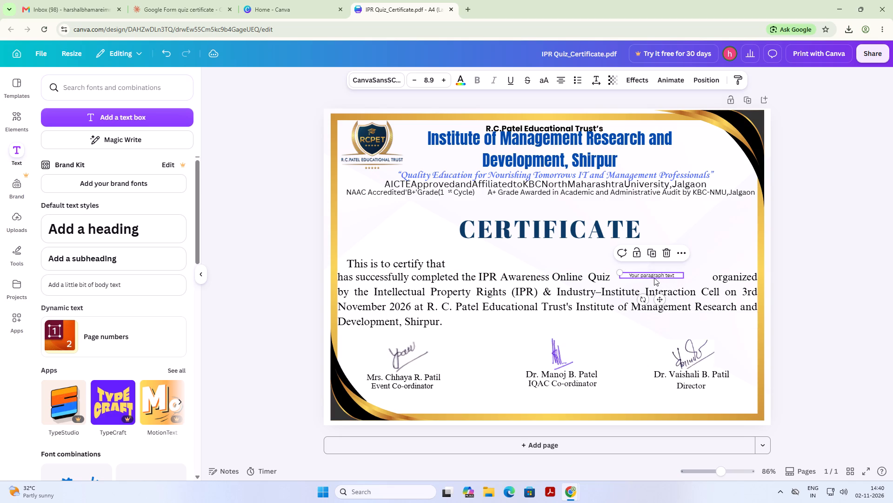
pyautogui.click(653, 277)
pyautogui.click(653, 272)
pyautogui.moveTo(620, 271); pyautogui.dragTo(625, 280)
pyautogui.click(643, 278)
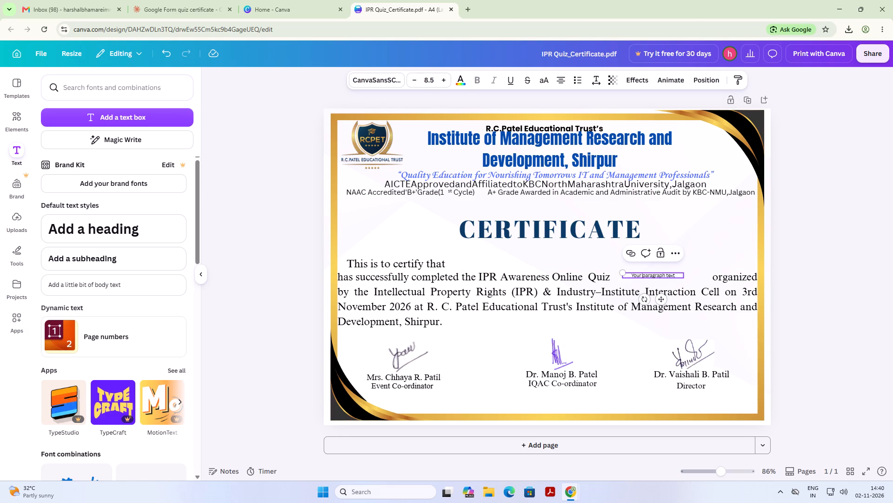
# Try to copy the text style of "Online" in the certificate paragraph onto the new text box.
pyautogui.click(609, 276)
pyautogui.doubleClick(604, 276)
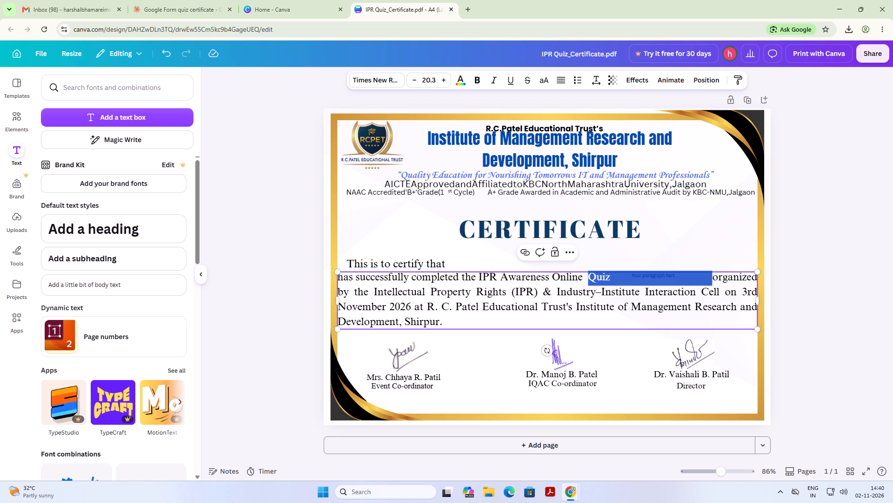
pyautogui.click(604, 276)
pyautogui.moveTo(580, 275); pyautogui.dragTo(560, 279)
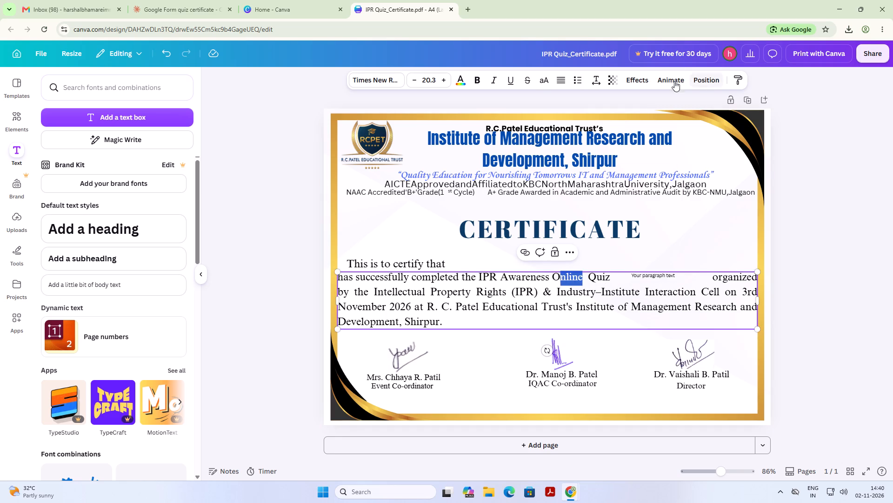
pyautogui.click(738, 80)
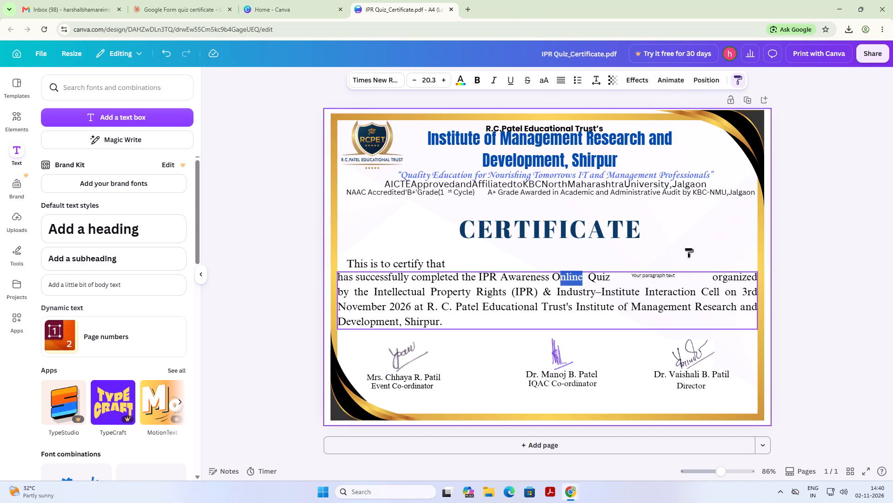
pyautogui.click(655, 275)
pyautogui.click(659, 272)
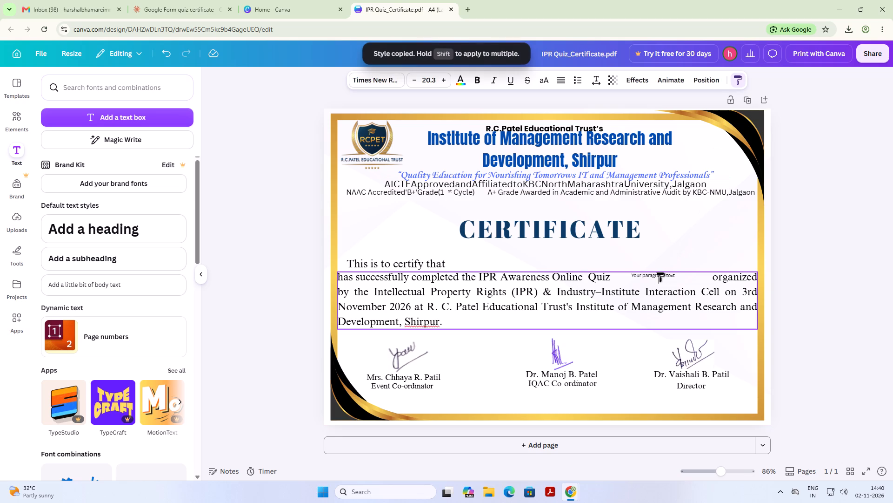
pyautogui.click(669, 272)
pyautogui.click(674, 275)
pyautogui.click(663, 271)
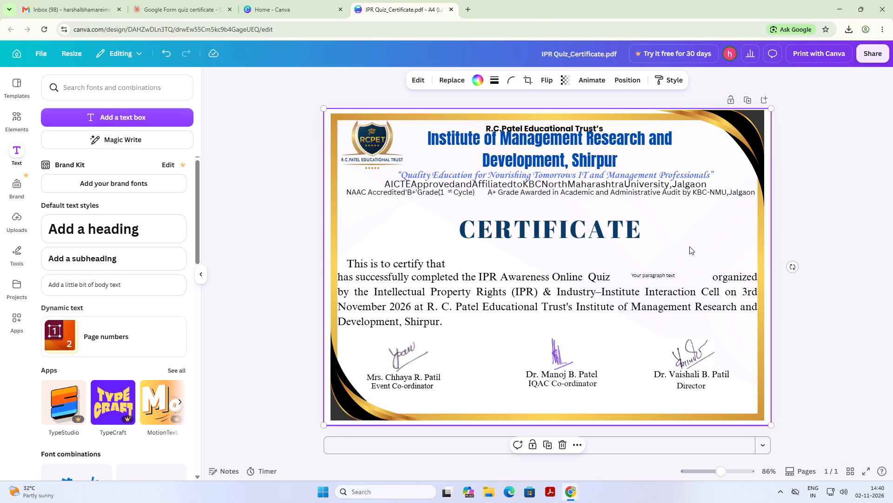
# Replace the placeholder text in the new text box with "Score".
pyautogui.click(659, 278)
pyautogui.click(675, 274)
pyautogui.click(675, 274)
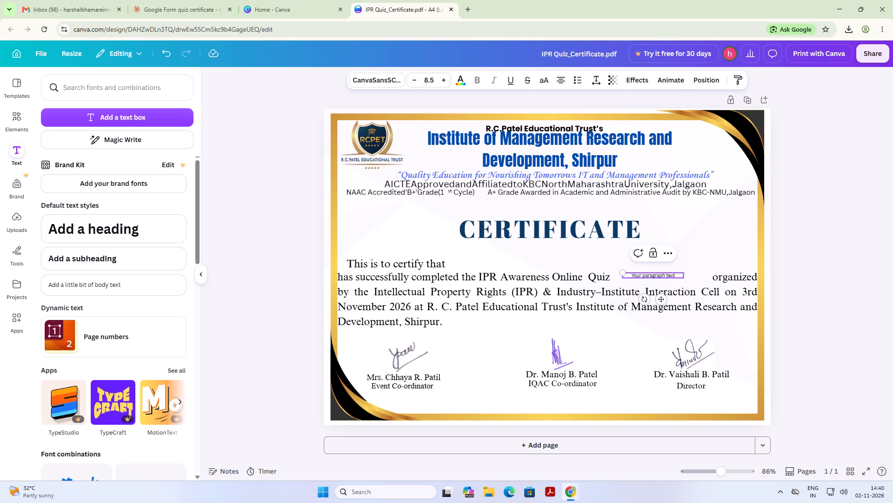
pyautogui.click(678, 273)
pyautogui.press('BackSpace')
pyautogui.press('BackSpace')
pyautogui.press('BackSpace')
pyautogui.press('BackSpace')
pyautogui.press('BackSpace')
pyautogui.press('BackSpace')
pyautogui.press('BackSpace')
pyautogui.press('BackSpace')
pyautogui.press('BackSpace')
pyautogui.press('BackSpace')
pyautogui.press('BackSpace')
pyautogui.press('BackSpace')
pyautogui.press('BackSpace')
pyautogui.press('BackSpace')
pyautogui.press('BackSpace')
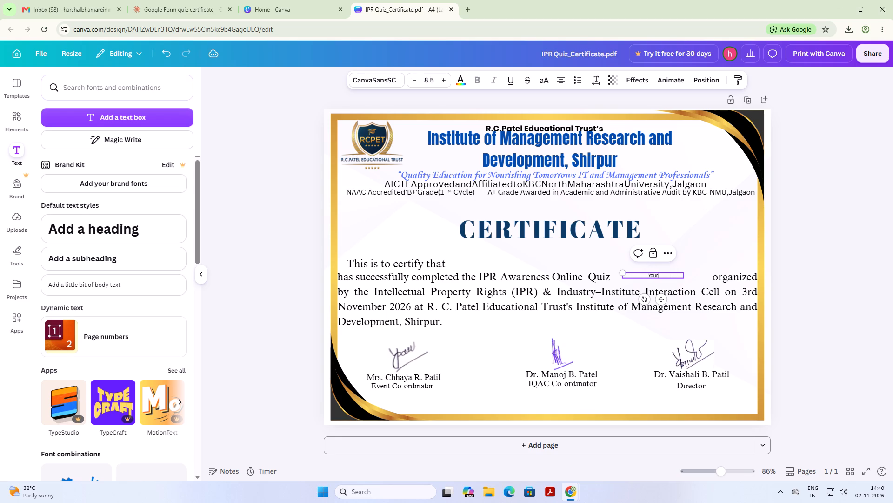
pyautogui.press('BackSpace')
pyautogui.press('BackSpace')
pyautogui.press('BackSpace')
pyautogui.press('BackSpace')
pyautogui.write('Score')
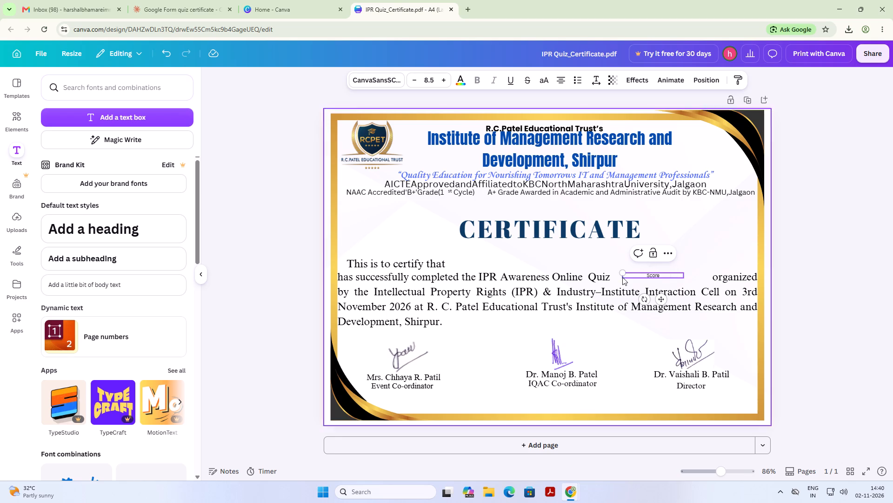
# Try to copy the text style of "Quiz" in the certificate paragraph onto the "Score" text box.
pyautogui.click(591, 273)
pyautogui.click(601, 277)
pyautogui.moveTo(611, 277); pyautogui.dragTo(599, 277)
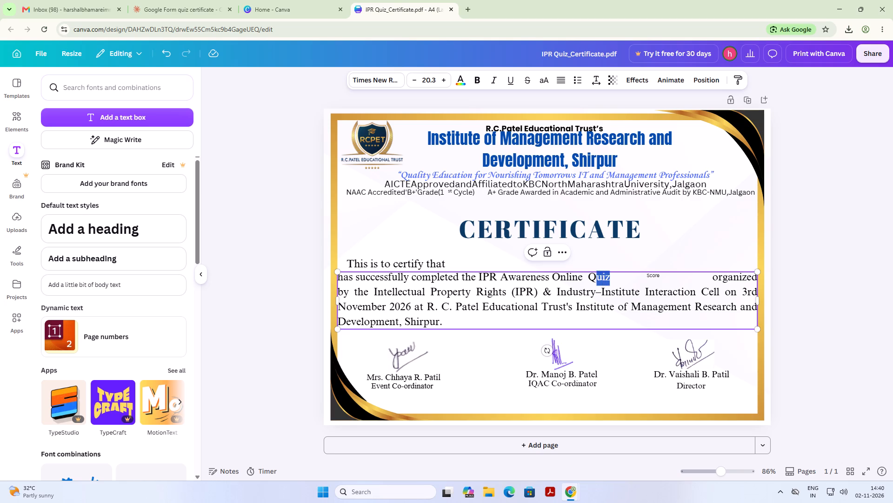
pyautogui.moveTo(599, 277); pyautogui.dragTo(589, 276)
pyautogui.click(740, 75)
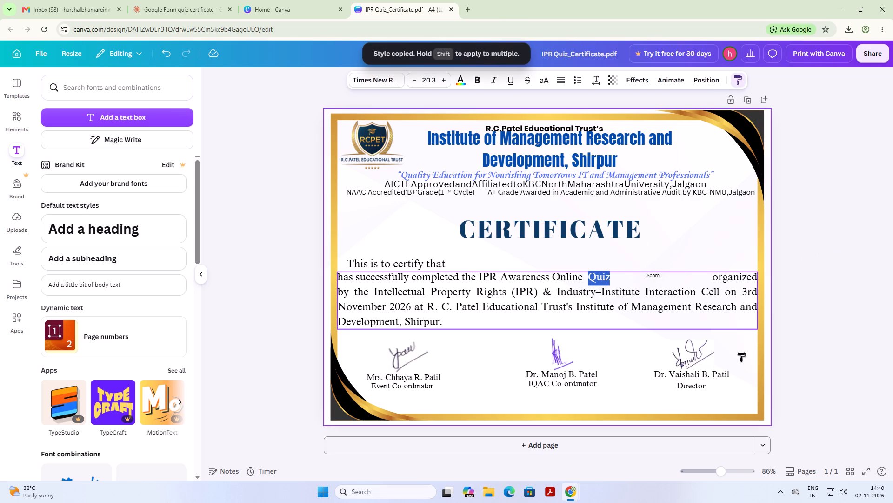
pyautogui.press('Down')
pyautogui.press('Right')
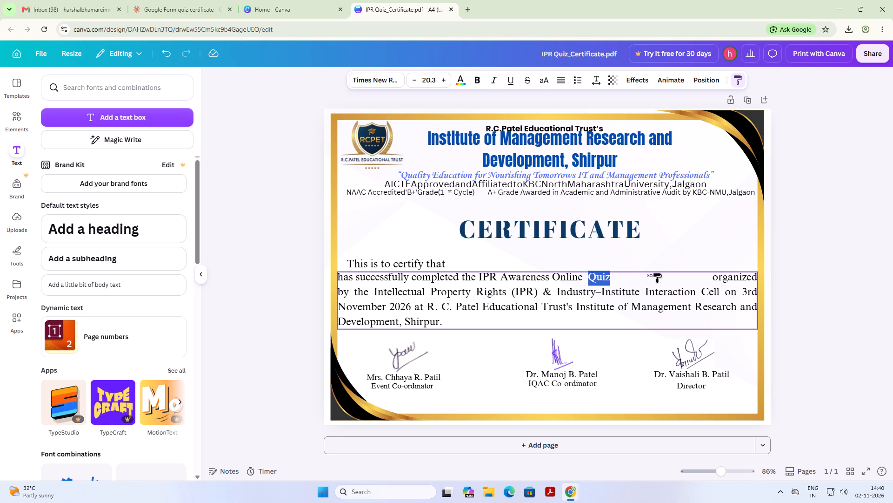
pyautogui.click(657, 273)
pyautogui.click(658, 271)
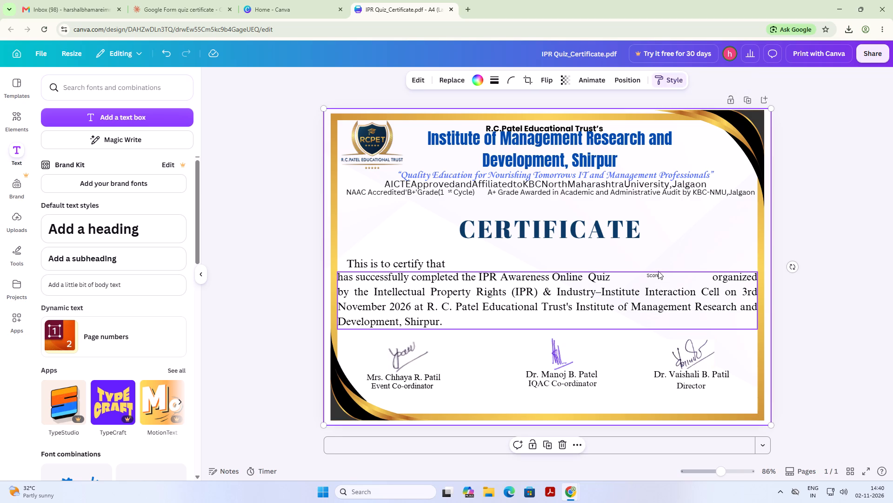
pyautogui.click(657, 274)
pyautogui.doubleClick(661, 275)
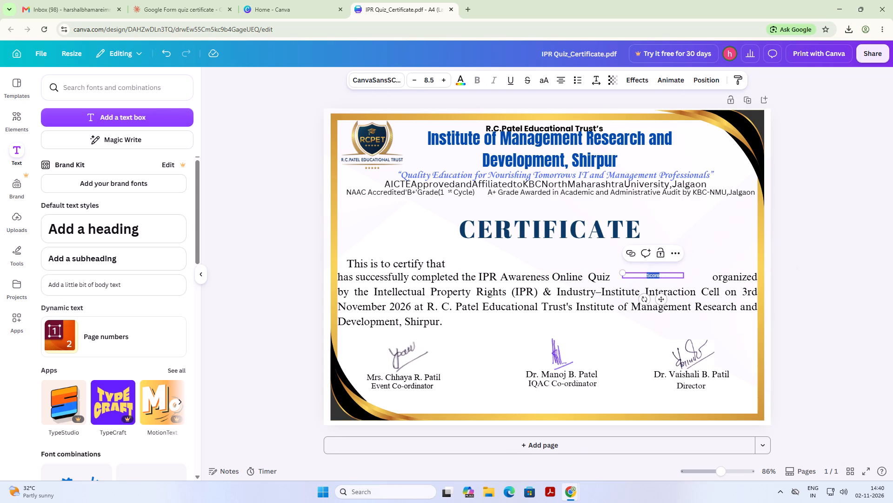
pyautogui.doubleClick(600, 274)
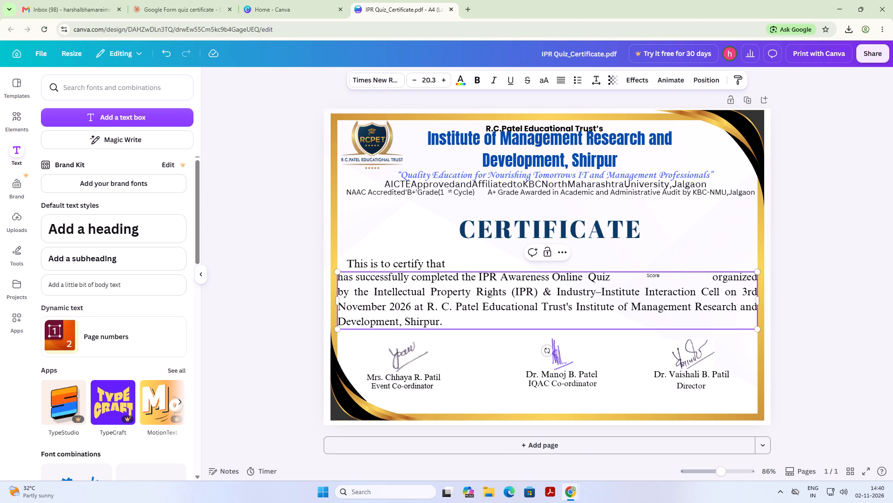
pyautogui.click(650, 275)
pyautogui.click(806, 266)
# Search the fonts for "time" and set the "Score" text box to Times New Roman.
pyautogui.click(657, 276)
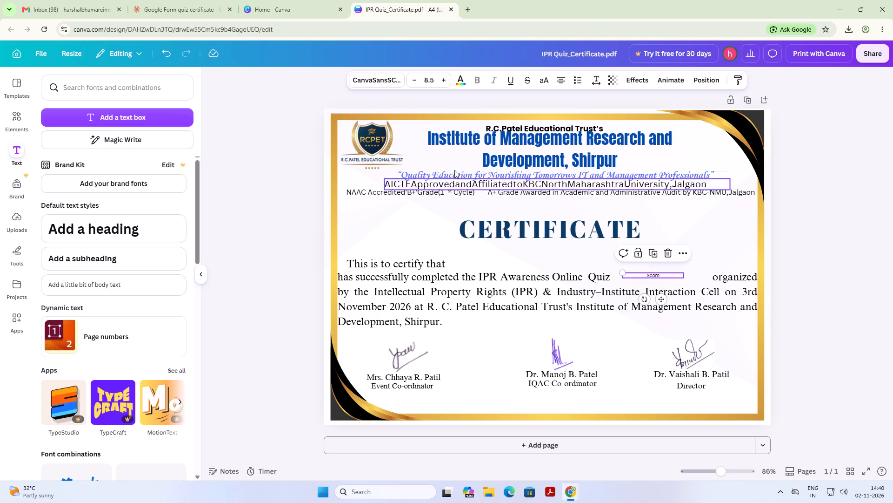
pyautogui.click(392, 75)
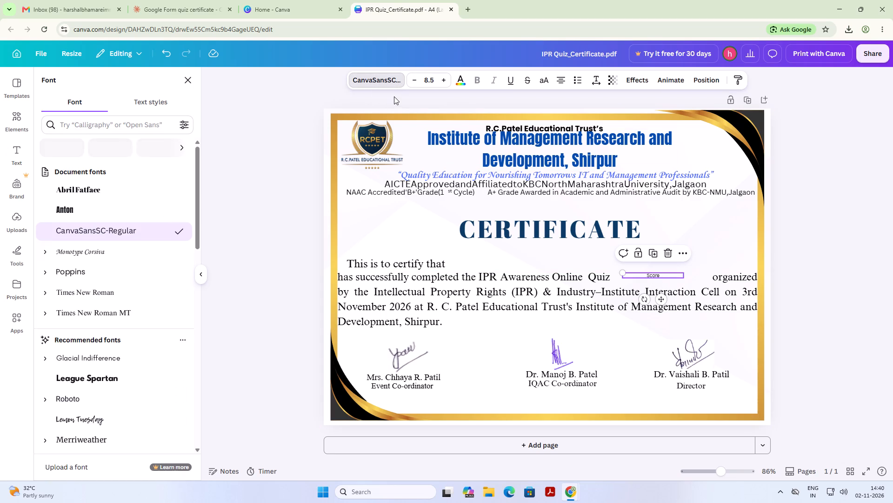
pyautogui.click(105, 118)
pyautogui.write('time')
pyautogui.press('Return')
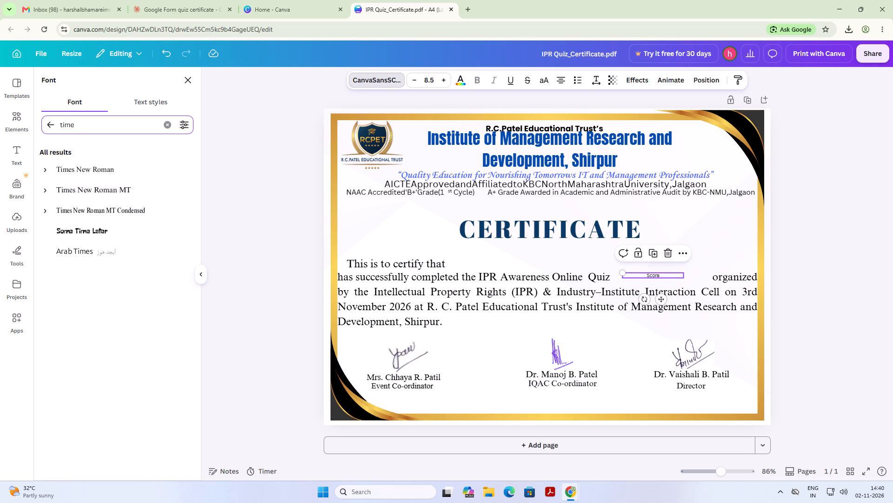
pyautogui.click(106, 166)
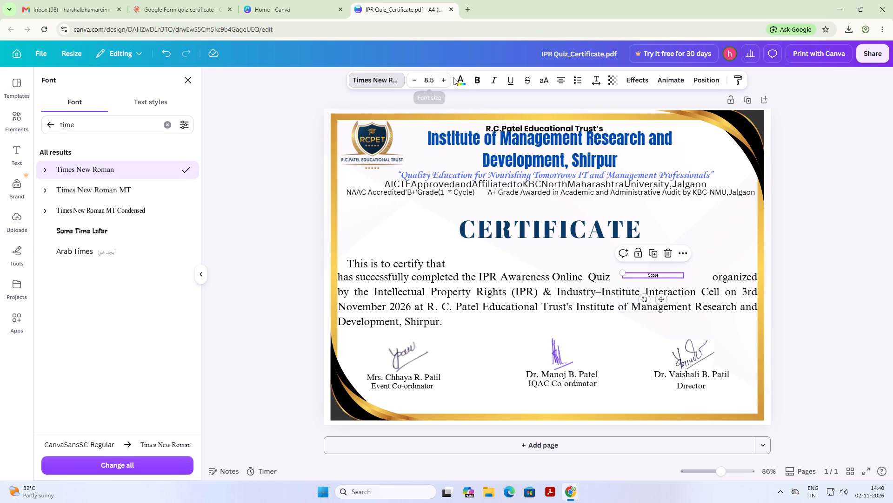
# Set the "Score" text's font size to 20.5.
pyautogui.tripleClick(444, 77)
pyautogui.tripleClick(444, 77)
pyautogui.tripleClick(444, 77)
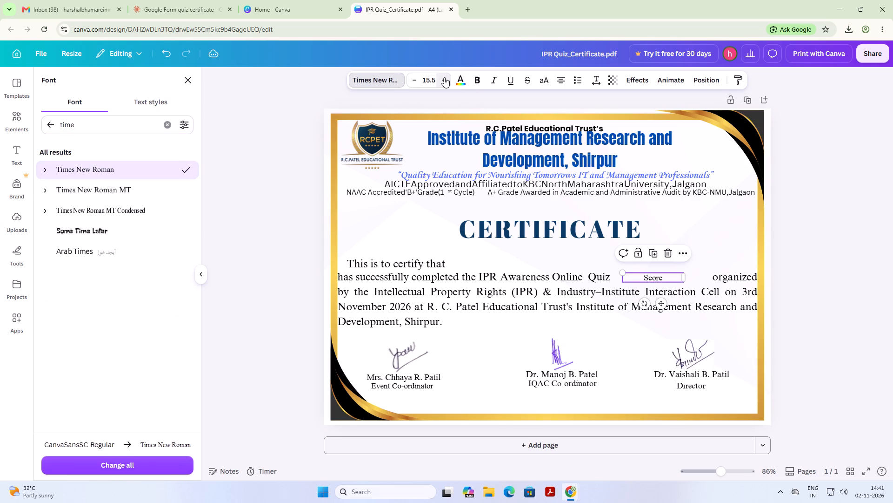
pyautogui.tripleClick(444, 77)
pyautogui.click(444, 77)
pyautogui.click(444, 77)
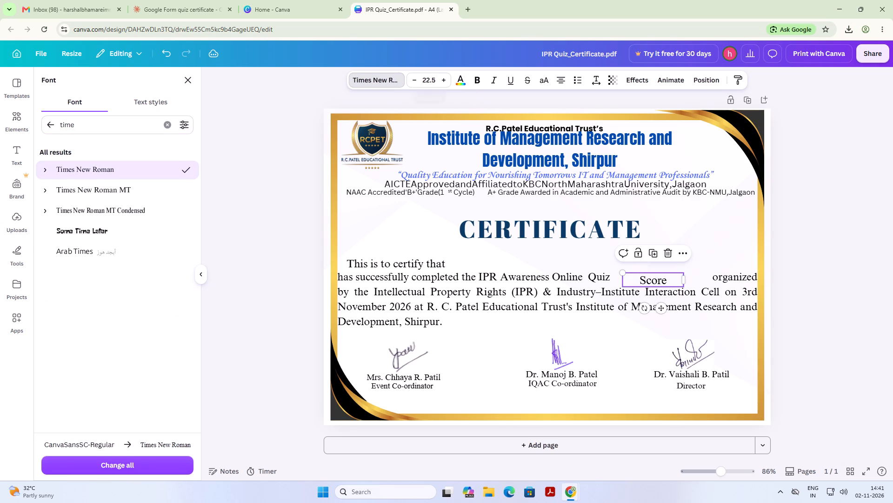
pyautogui.doubleClick(417, 77)
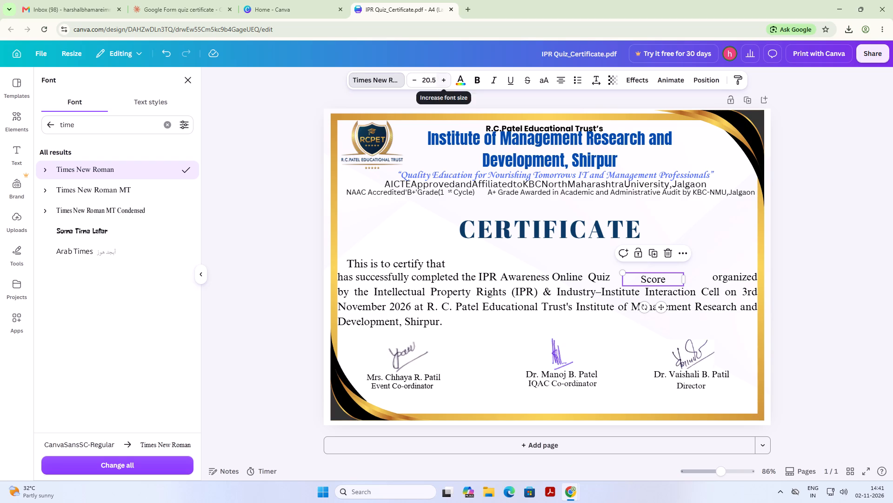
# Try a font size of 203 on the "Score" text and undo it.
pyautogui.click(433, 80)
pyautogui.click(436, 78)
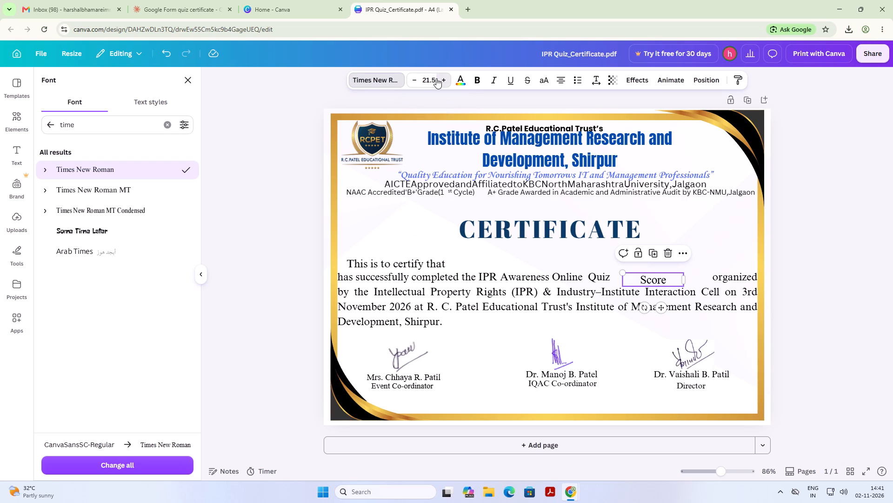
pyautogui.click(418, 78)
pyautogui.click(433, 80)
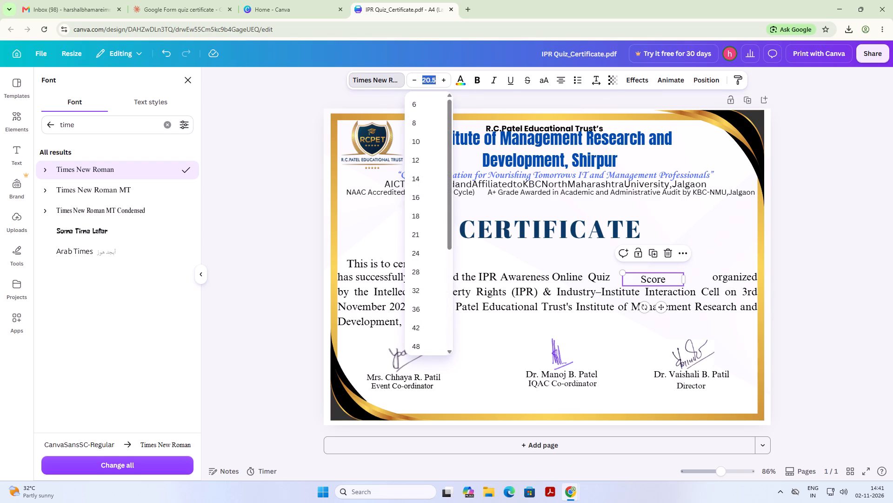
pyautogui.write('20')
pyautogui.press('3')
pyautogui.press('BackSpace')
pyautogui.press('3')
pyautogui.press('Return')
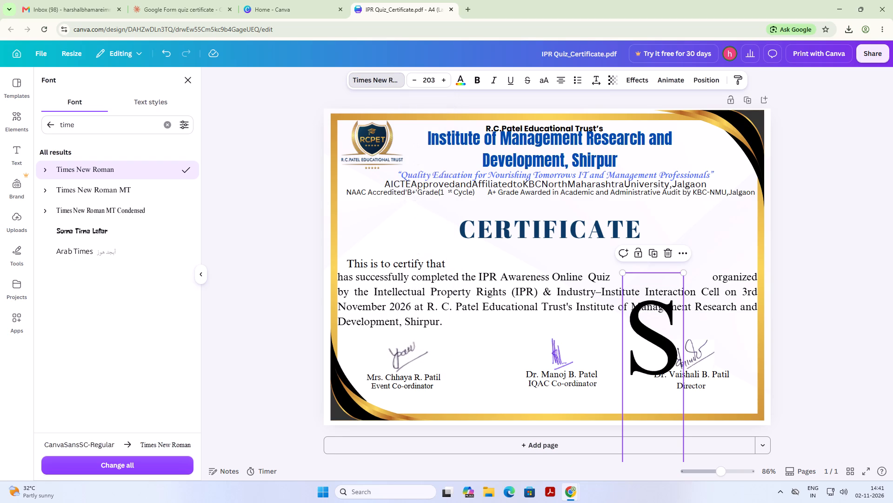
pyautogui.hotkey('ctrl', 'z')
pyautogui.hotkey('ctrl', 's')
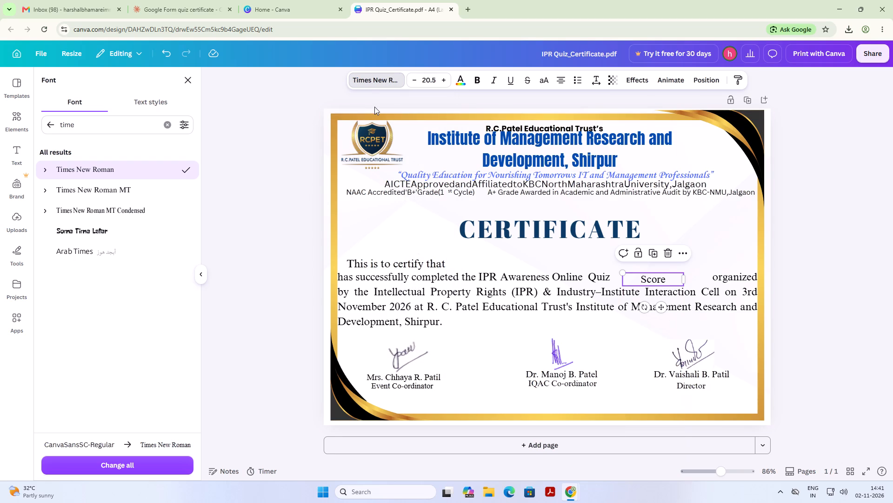
# Set the "Score" text's font size to 20.3.
pyautogui.click(427, 79)
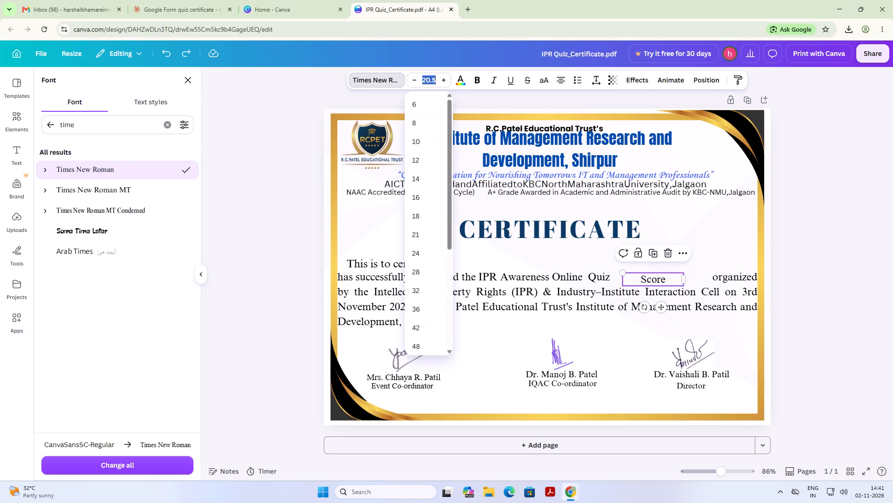
pyautogui.write('20')
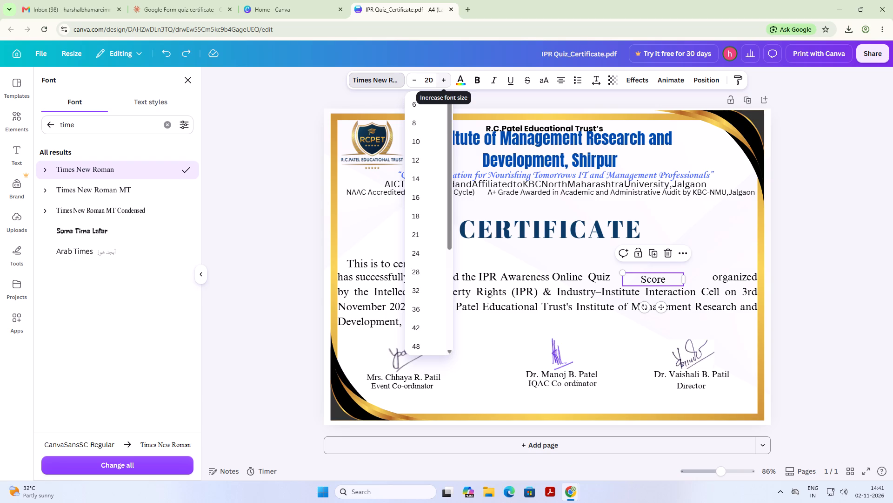
pyautogui.press('.')
pyautogui.press('3')
pyautogui.press('Return')
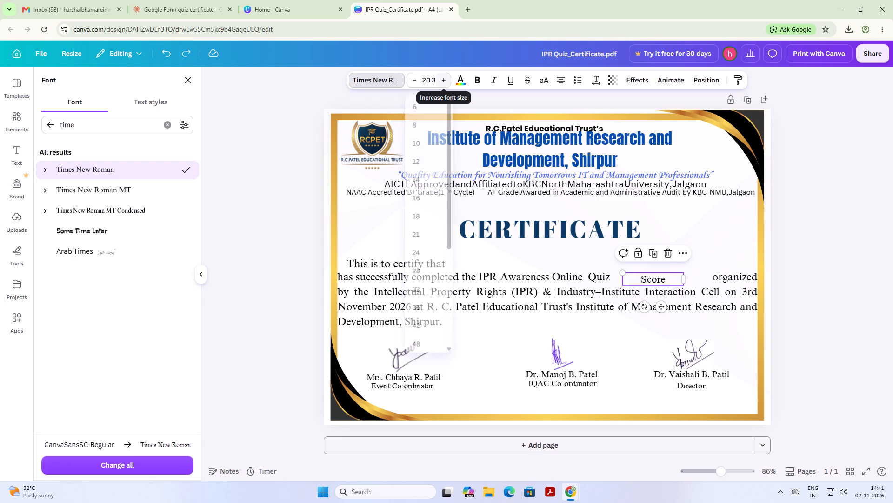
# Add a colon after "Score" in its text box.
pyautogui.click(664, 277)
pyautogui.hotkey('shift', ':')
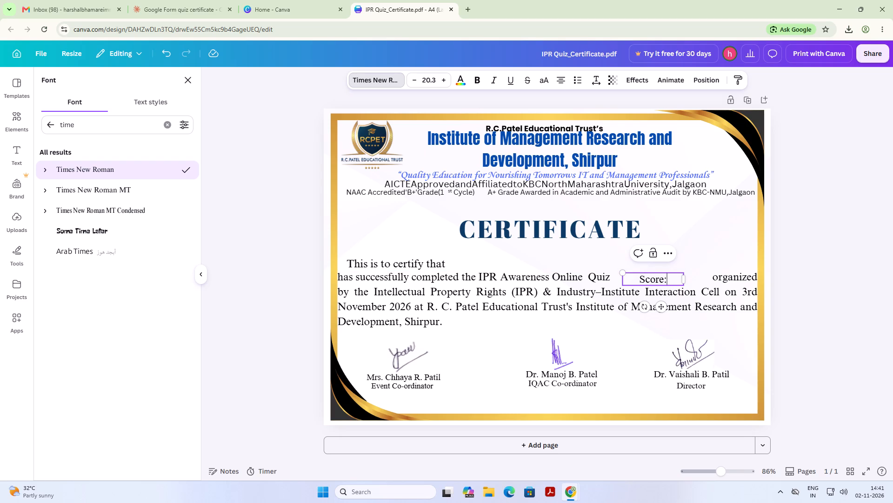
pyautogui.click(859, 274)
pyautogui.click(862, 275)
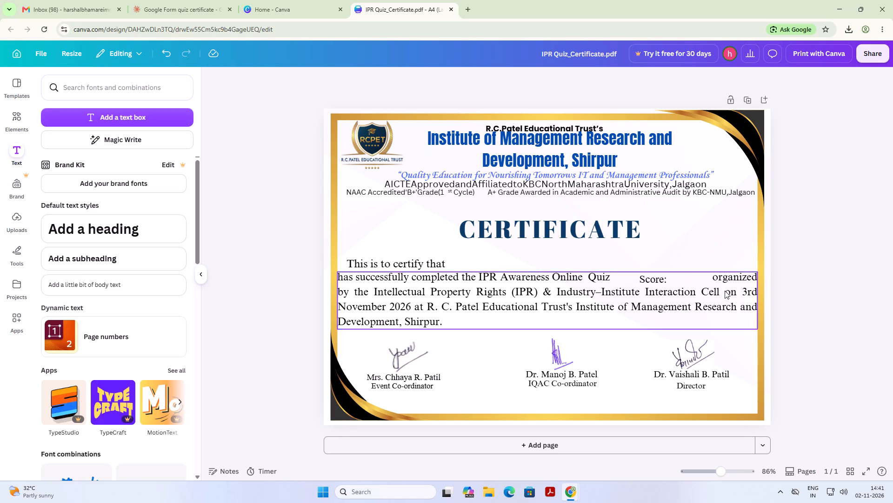
# Move the "Score:" text box next to "Quiz", in line with the first line of the certificate paragraph.
pyautogui.moveTo(649, 276); pyautogui.dragTo(629, 275)
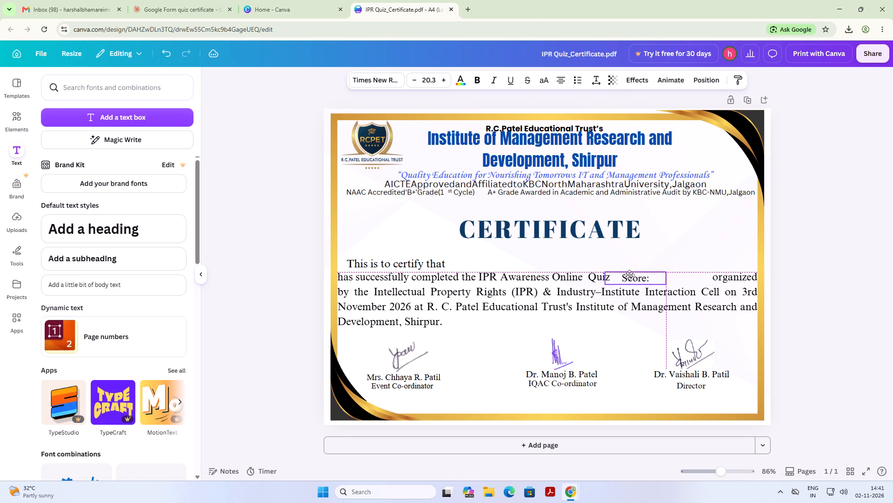
pyautogui.moveTo(629, 275); pyautogui.dragTo(626, 273)
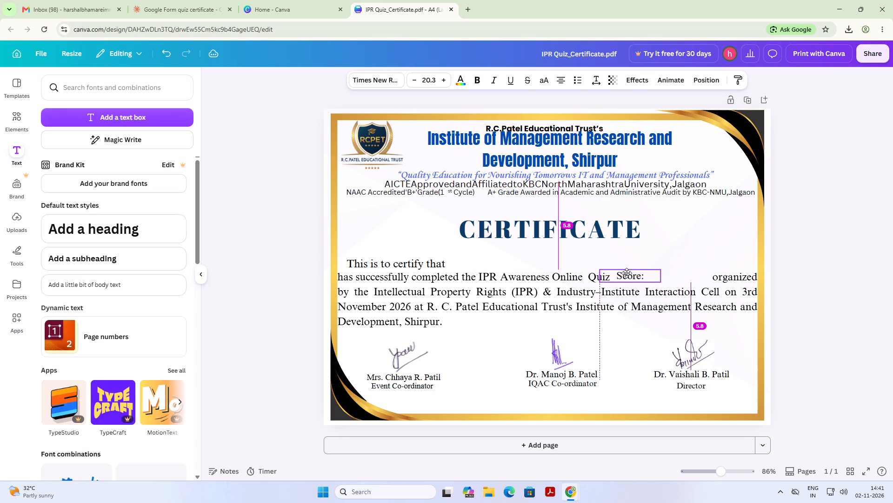
pyautogui.moveTo(626, 273); pyautogui.dragTo(627, 278)
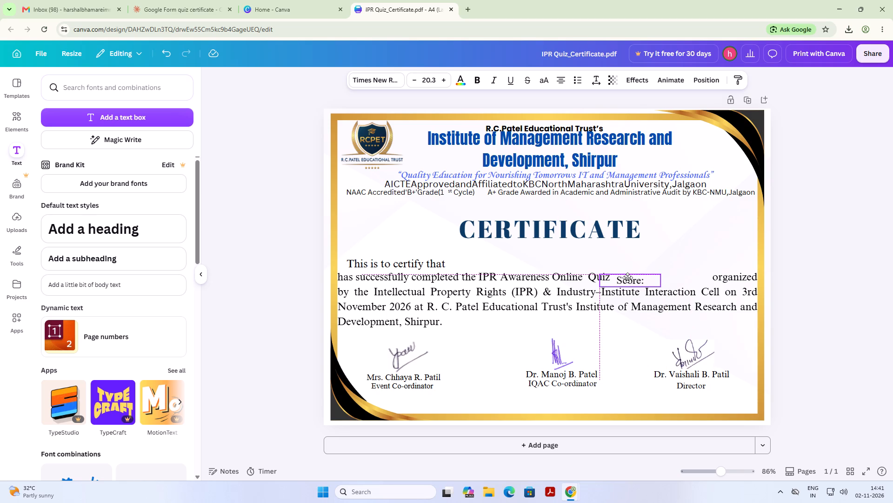
pyautogui.moveTo(627, 278); pyautogui.dragTo(627, 274)
pyautogui.click(870, 269)
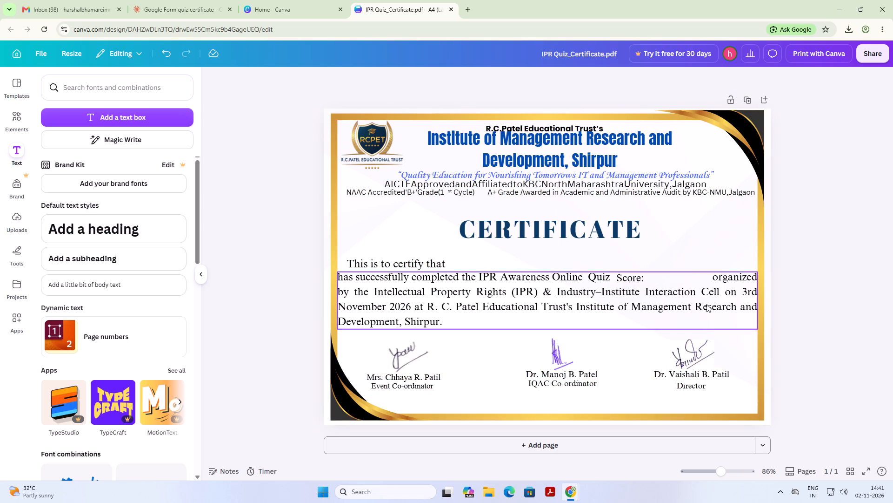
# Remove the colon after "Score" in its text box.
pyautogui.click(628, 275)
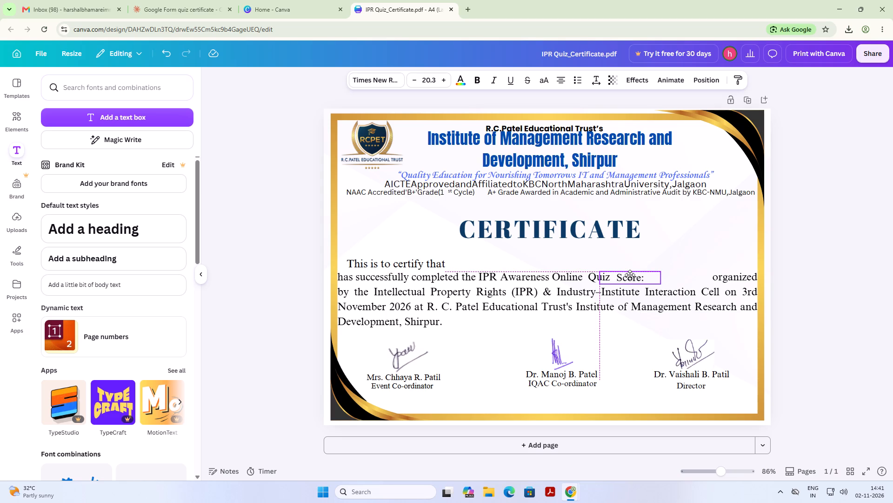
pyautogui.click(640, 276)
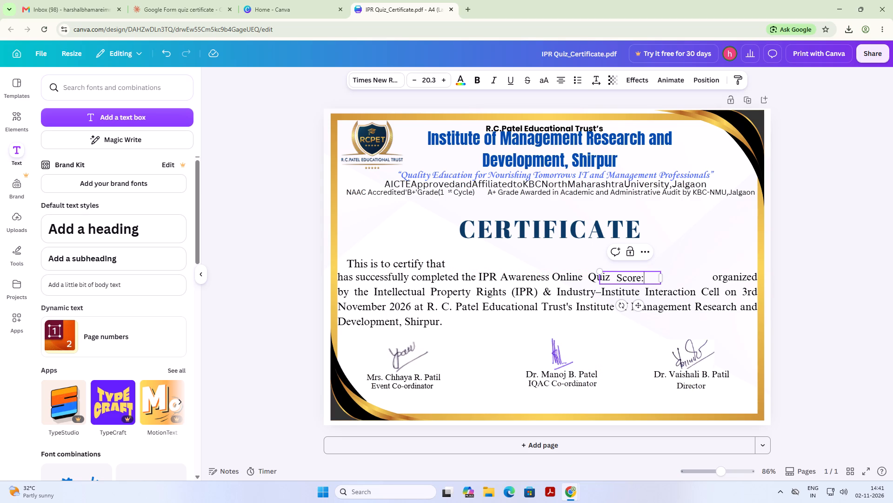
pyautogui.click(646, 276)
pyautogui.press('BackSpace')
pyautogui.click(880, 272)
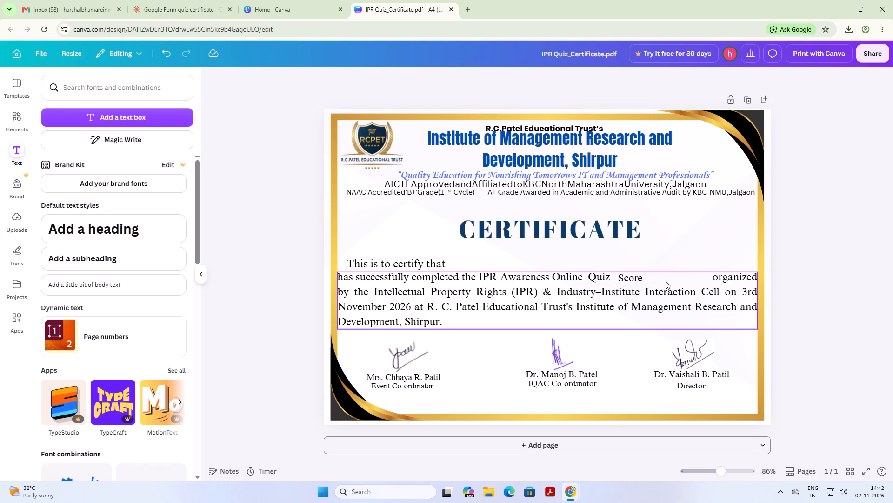
pyautogui.click(850, 279)
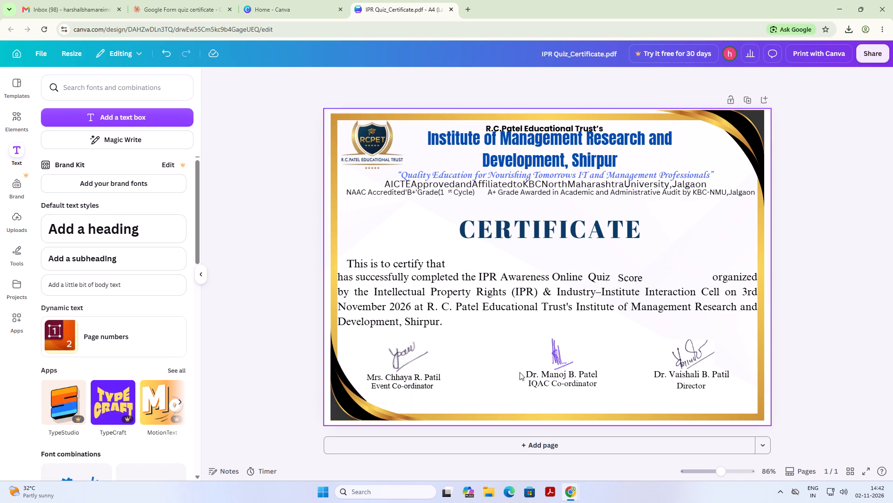
pyautogui.press('space')
pyautogui.click(113, 114)
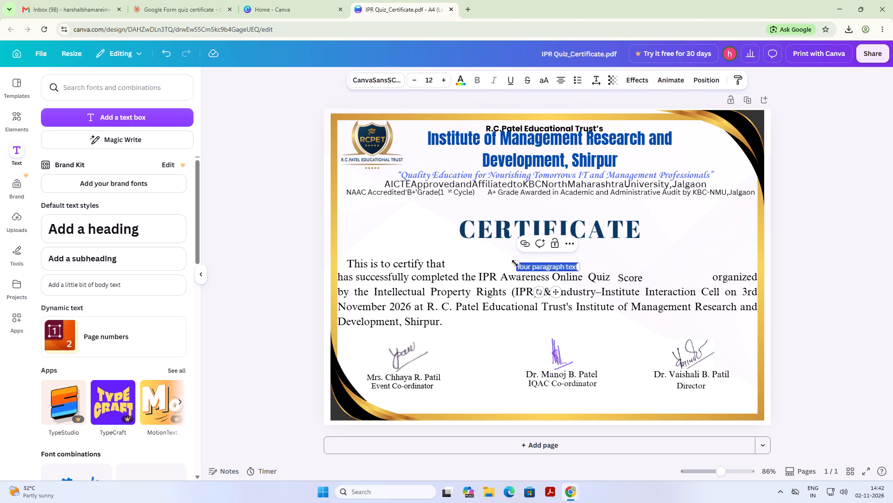
# Move the new text box to the foot of the certificate, just below the Event Co-ordinator signature block.
pyautogui.moveTo(515, 263); pyautogui.dragTo(507, 292)
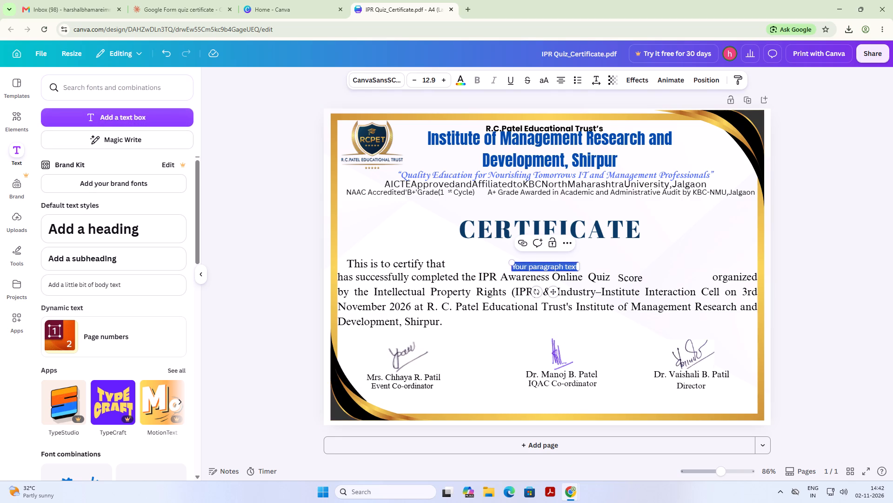
pyautogui.moveTo(522, 267); pyautogui.dragTo(533, 267)
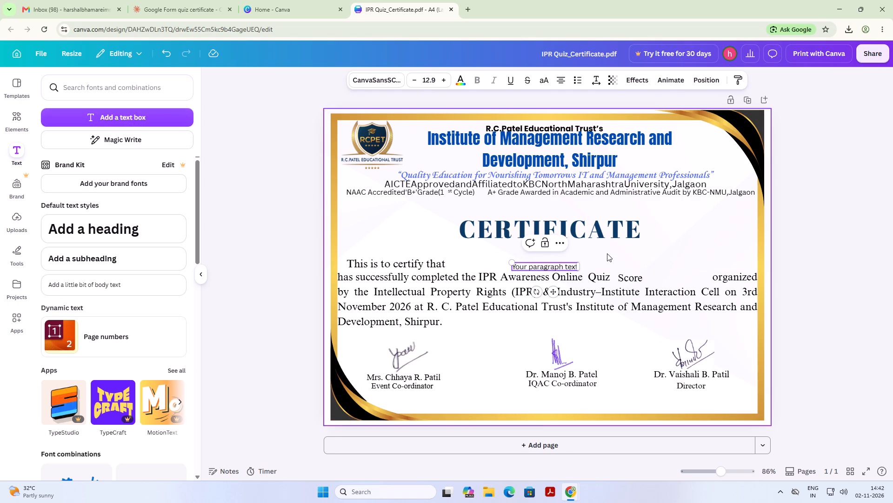
pyautogui.click(607, 253)
pyautogui.click(571, 265)
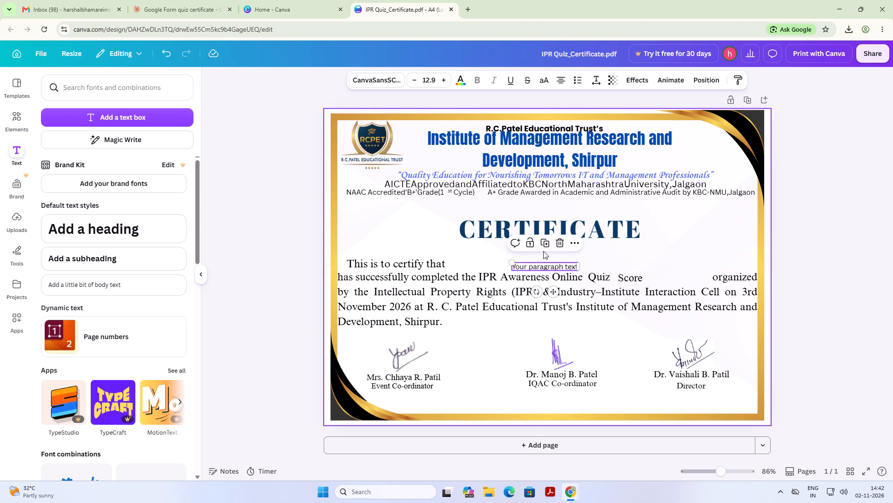
pyautogui.click(571, 245)
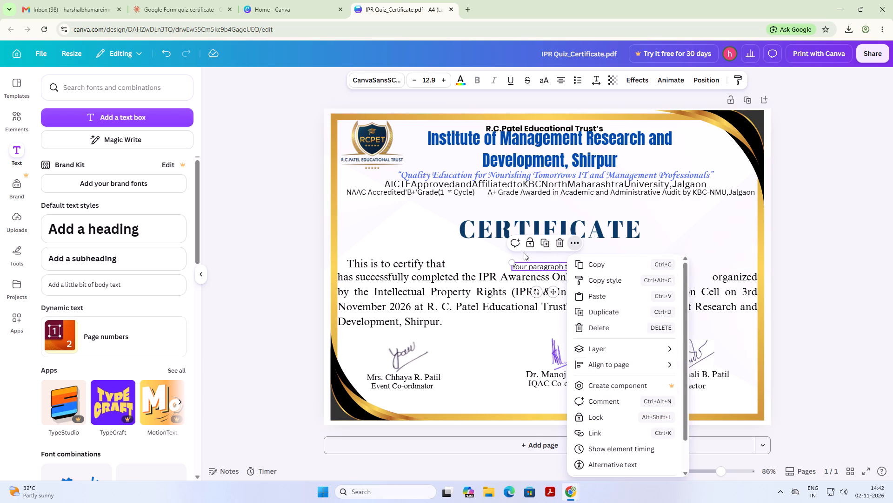
pyautogui.click(529, 265)
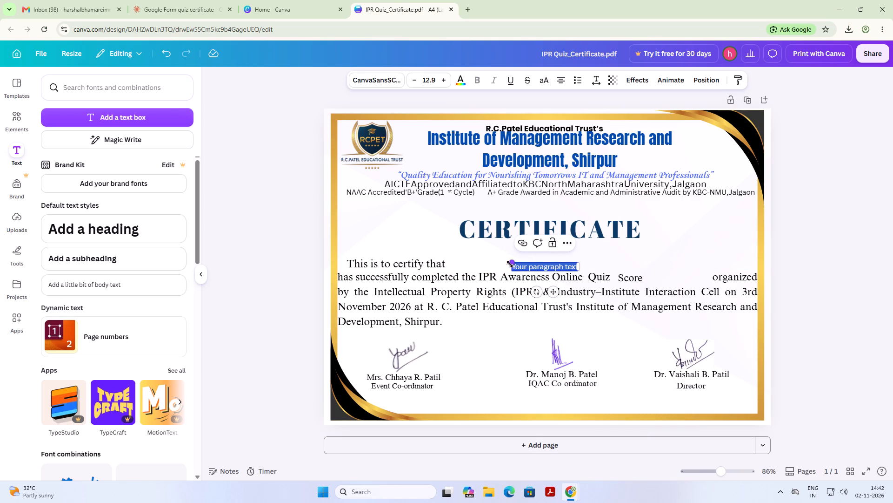
pyautogui.moveTo(510, 264); pyautogui.dragTo(507, 282)
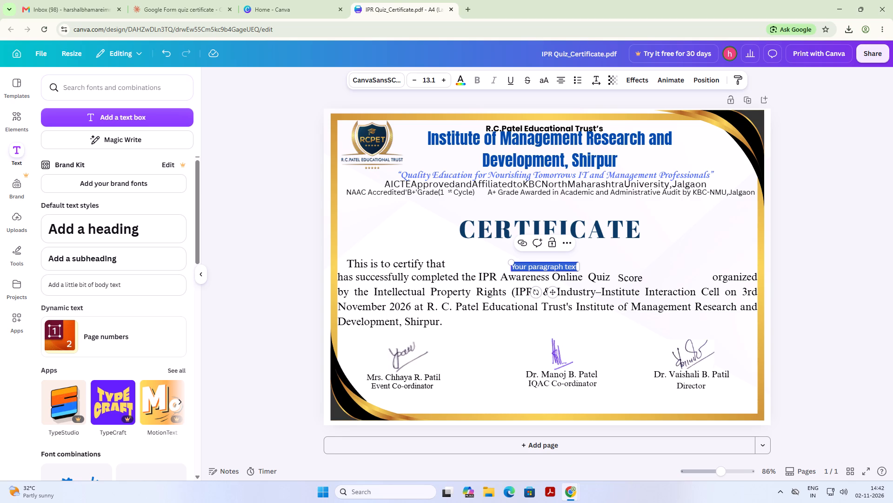
pyautogui.click(493, 247)
pyautogui.moveTo(519, 264); pyautogui.dragTo(523, 281)
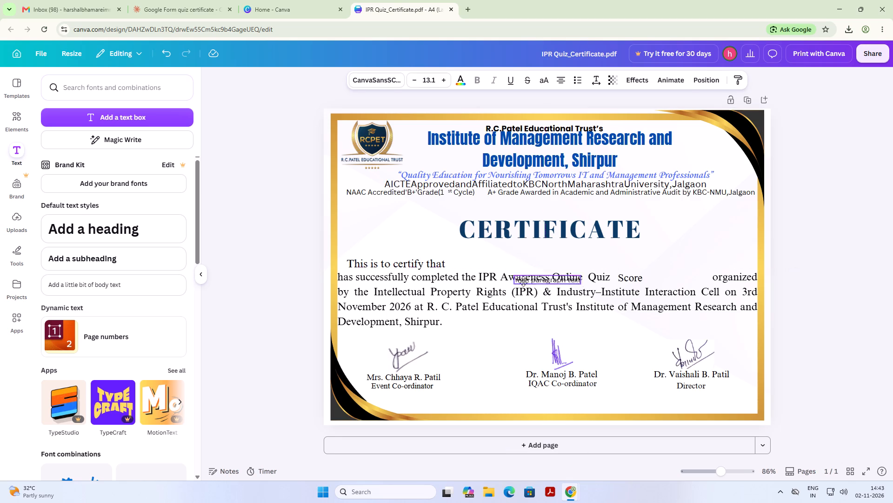
pyautogui.moveTo(523, 281); pyautogui.dragTo(369, 400)
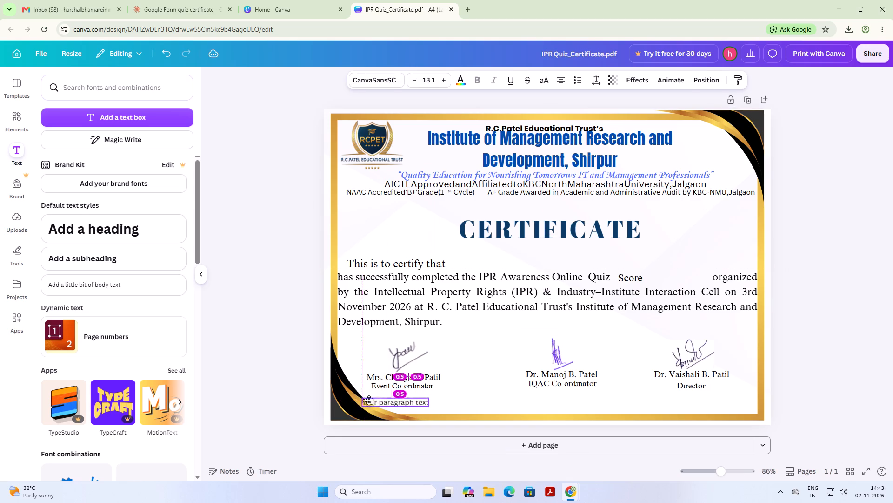
pyautogui.moveTo(369, 400); pyautogui.dragTo(691, 403)
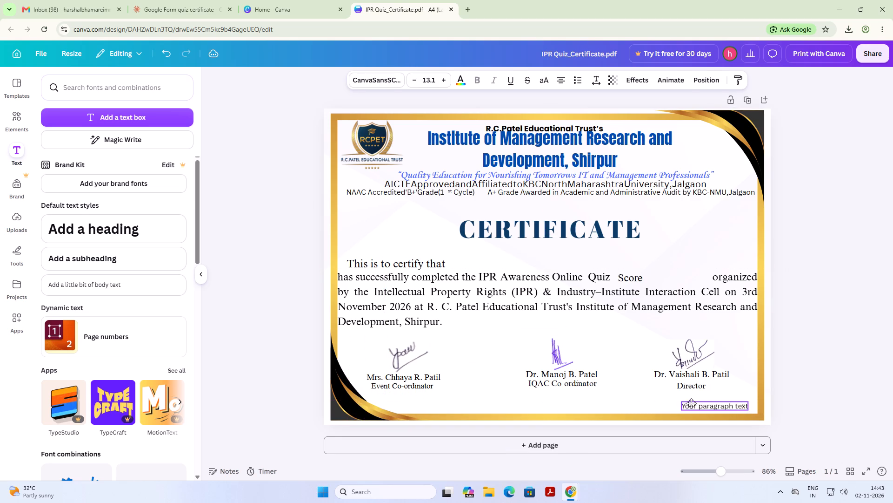
pyautogui.moveTo(691, 403); pyautogui.dragTo(393, 404)
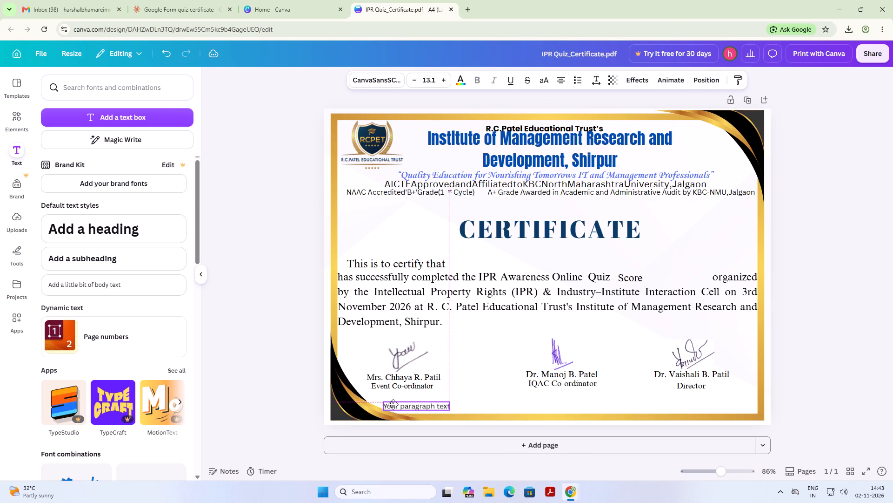
pyautogui.moveTo(393, 404); pyautogui.dragTo(405, 407)
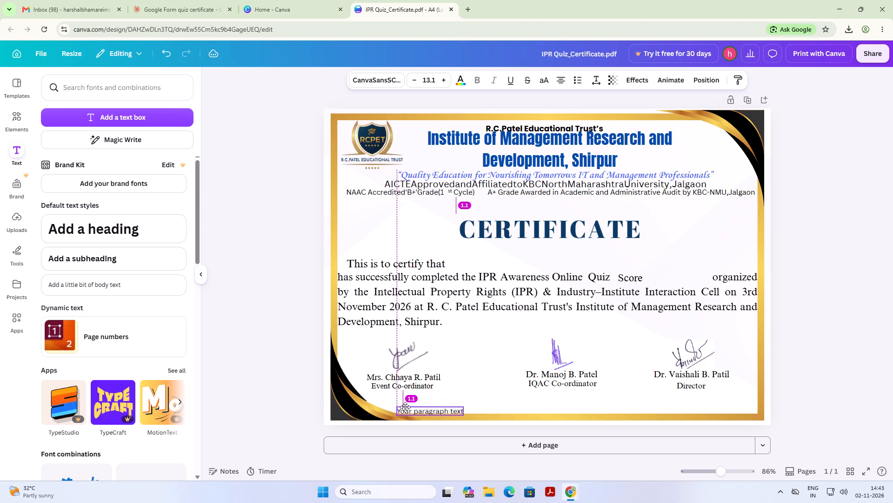
pyautogui.moveTo(405, 407); pyautogui.dragTo(407, 406)
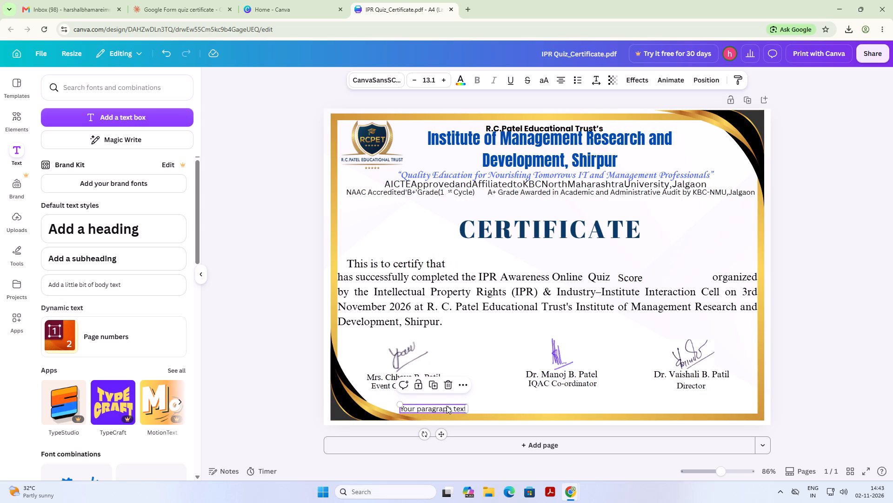
# Replace the new text box's placeholder text with "Date:" followed by several blank spaces.
pyautogui.click(438, 406)
pyautogui.write('Date')
pyautogui.write(':')
pyautogui.press('space')
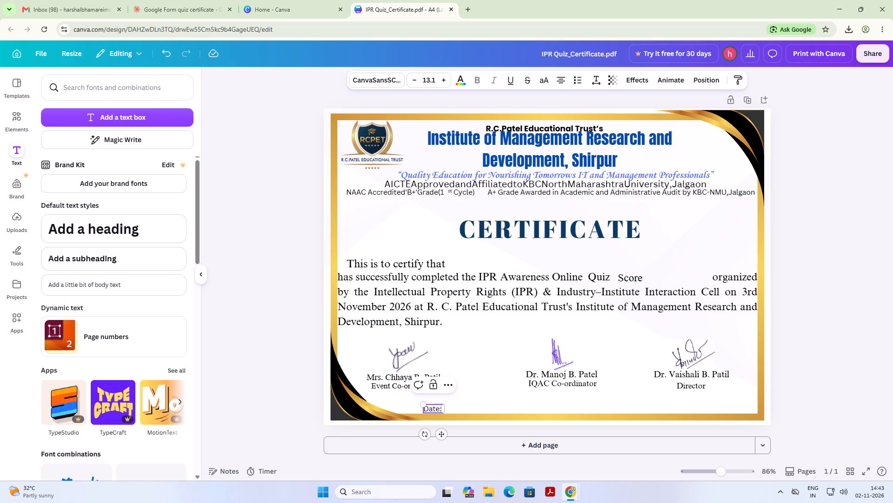
pyautogui.press('space')
pyautogui.press('space')
pyautogui.press('space')
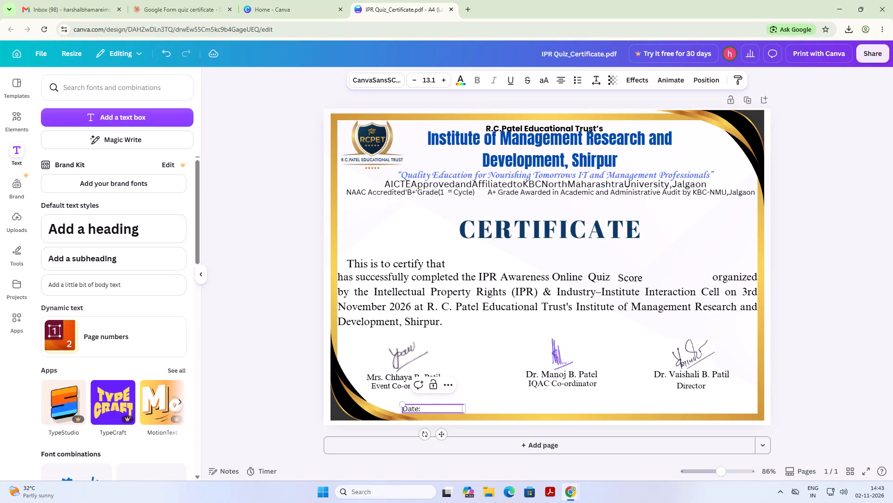
pyautogui.press('space')
pyautogui.click(495, 405)
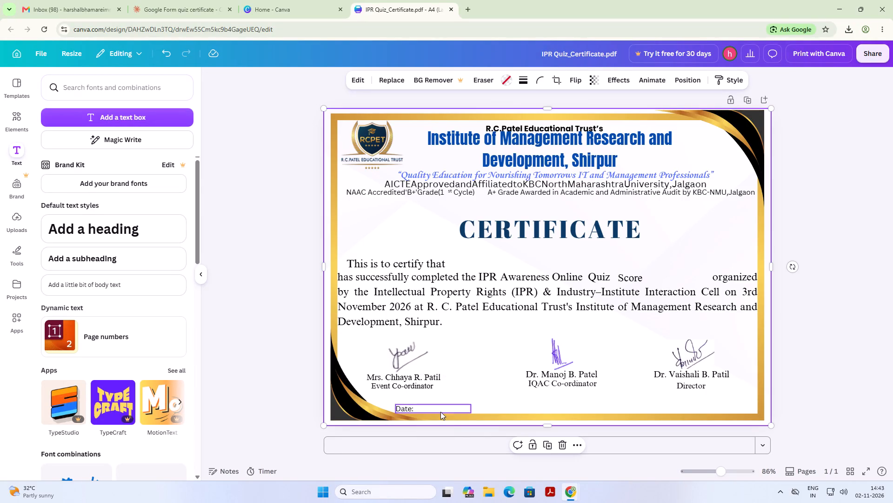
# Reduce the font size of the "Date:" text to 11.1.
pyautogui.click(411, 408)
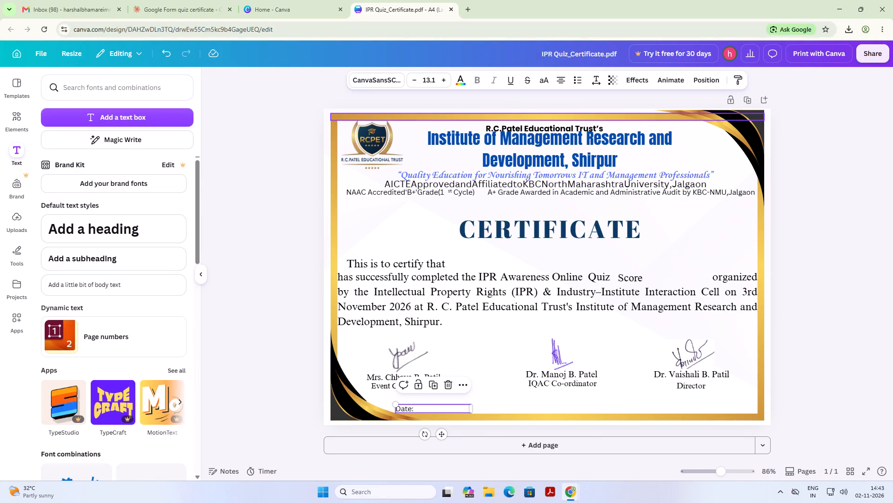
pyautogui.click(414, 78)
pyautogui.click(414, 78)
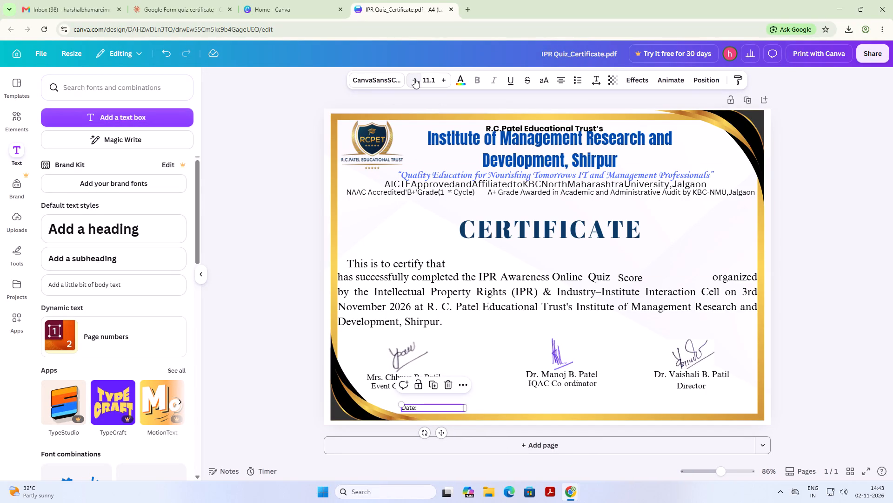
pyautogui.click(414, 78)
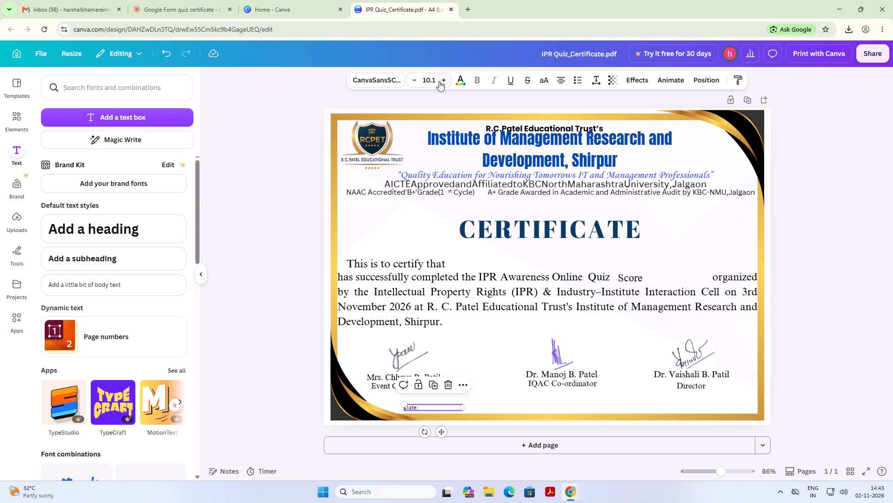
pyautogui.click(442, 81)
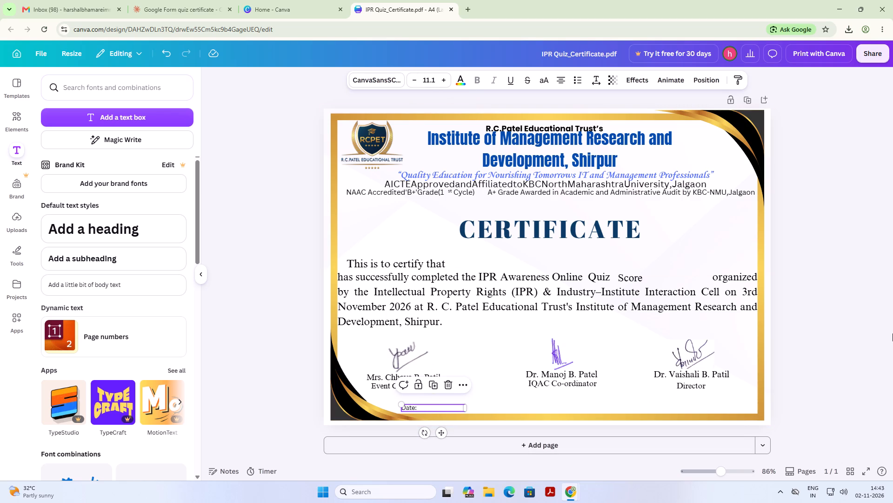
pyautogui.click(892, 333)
# Shift the "Date:" text box slightly toward the certificate's lower-left corner and widen it a little.
pyautogui.click(407, 407)
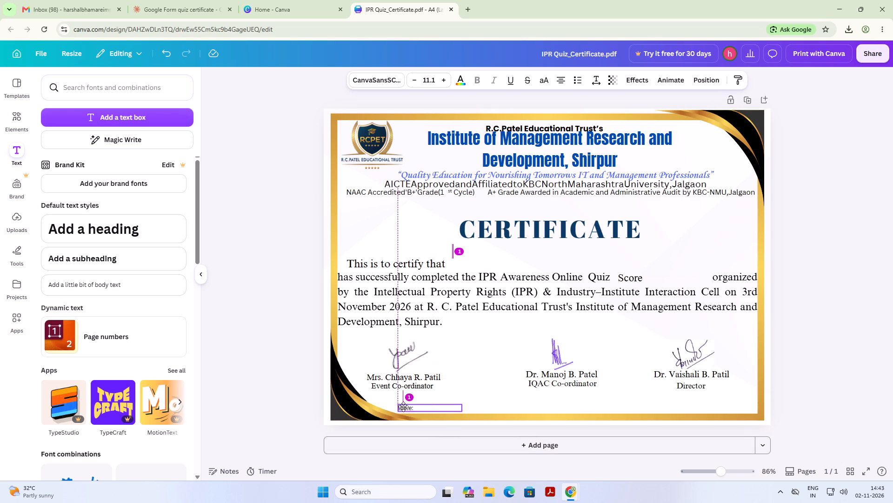
pyautogui.click(591, 408)
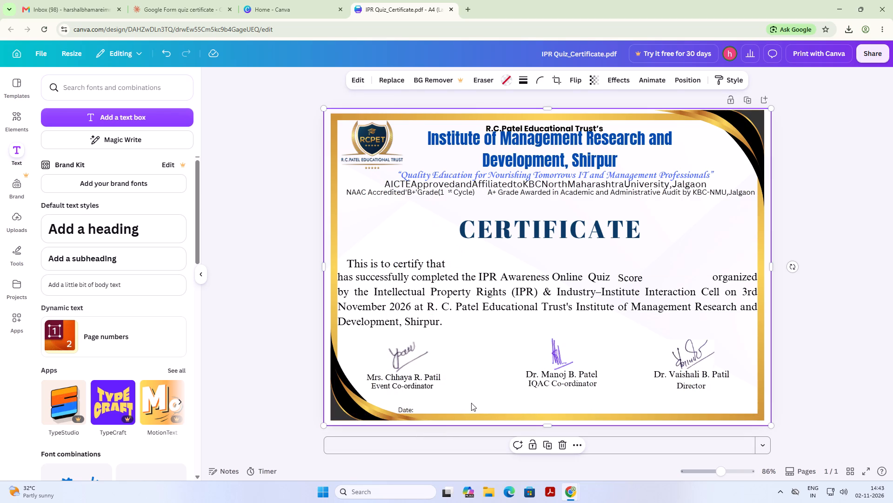
pyautogui.click(416, 408)
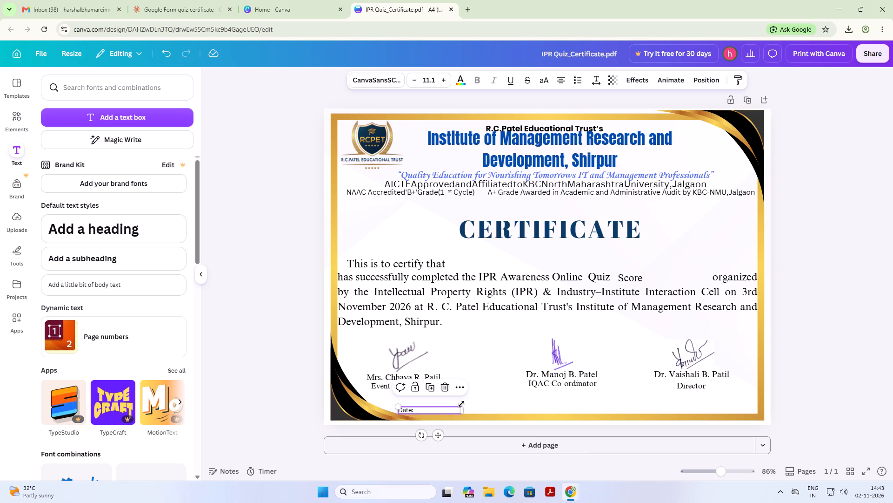
pyautogui.moveTo(462, 411); pyautogui.dragTo(466, 411)
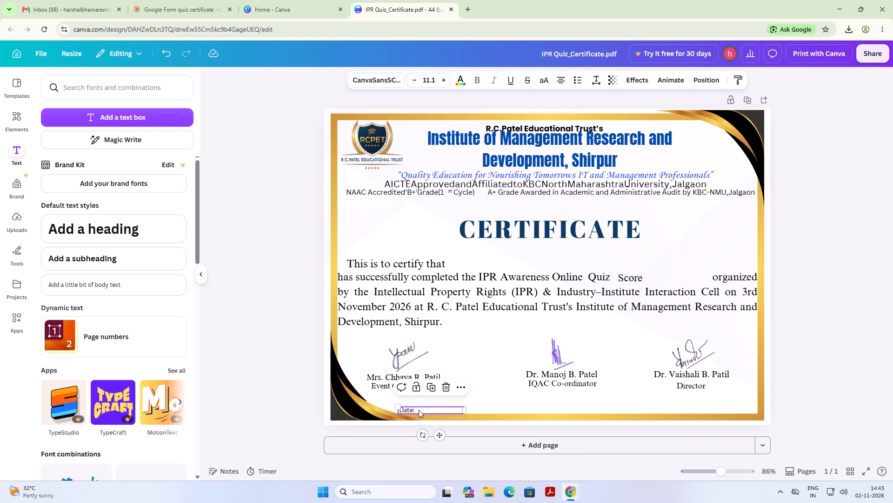
pyautogui.click(408, 409)
pyautogui.click(418, 407)
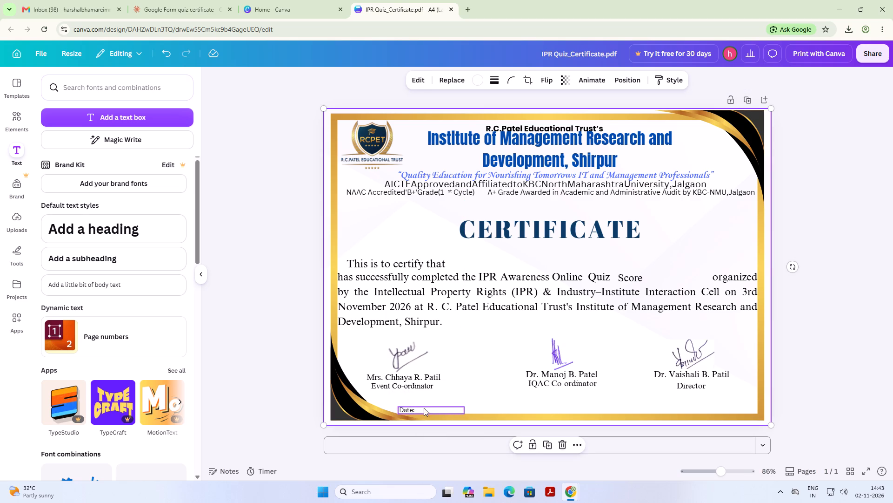
pyautogui.click(830, 376)
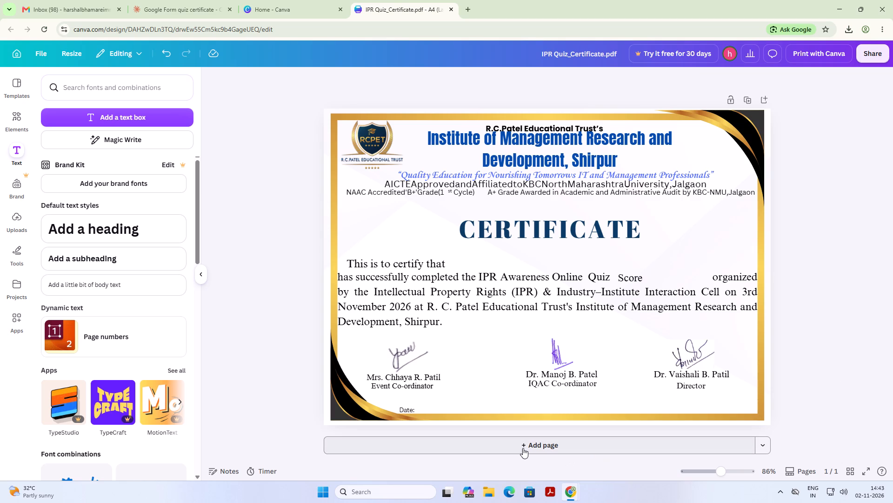
# Set the font size of the "Date:" text to 15.1.
pyautogui.click(412, 410)
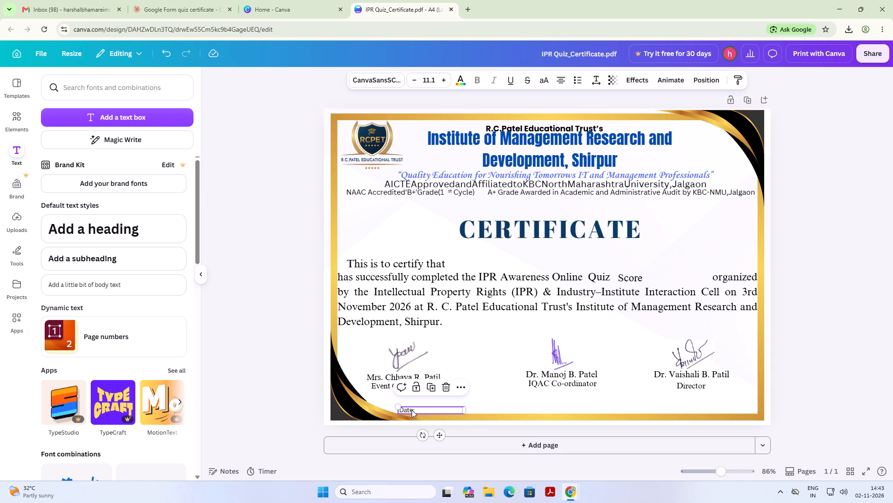
pyautogui.tripleClick(444, 81)
pyautogui.click(444, 81)
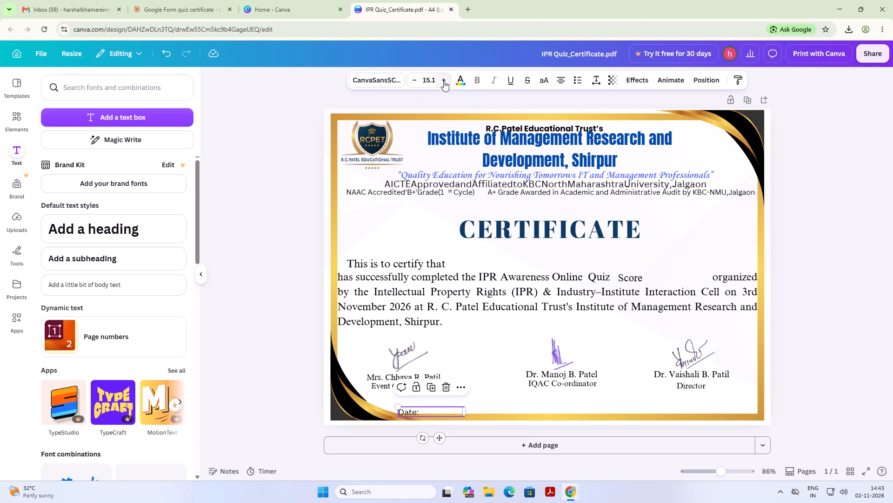
pyautogui.click(870, 373)
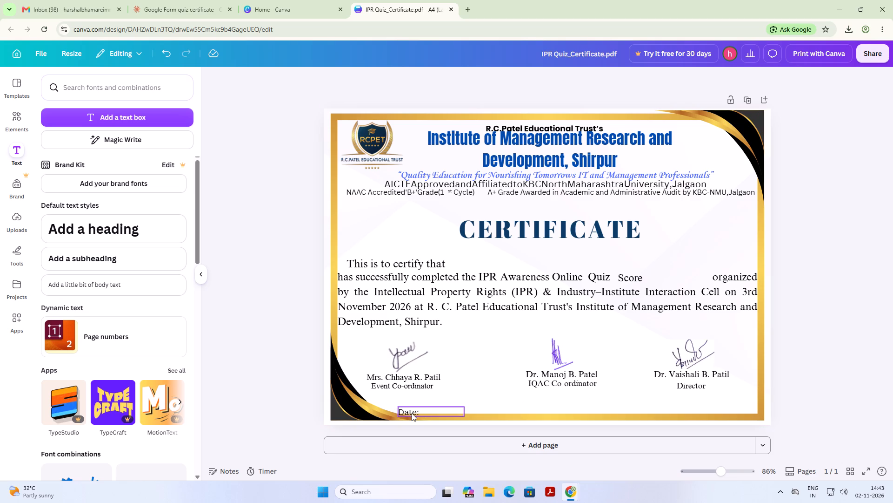
# Nudge the "Date:" text box slightly up, clear of the gold border, and save the design.
pyautogui.click(411, 413)
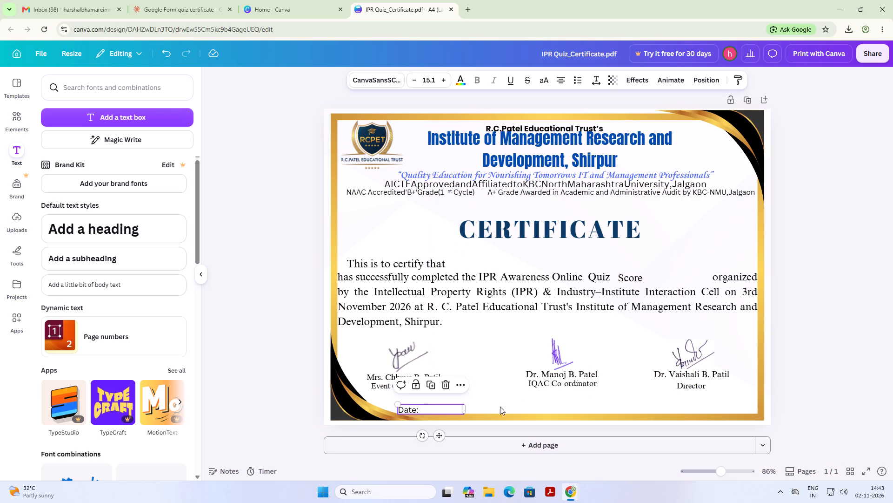
pyautogui.click(877, 328)
pyautogui.hotkey('ctrl', 's')
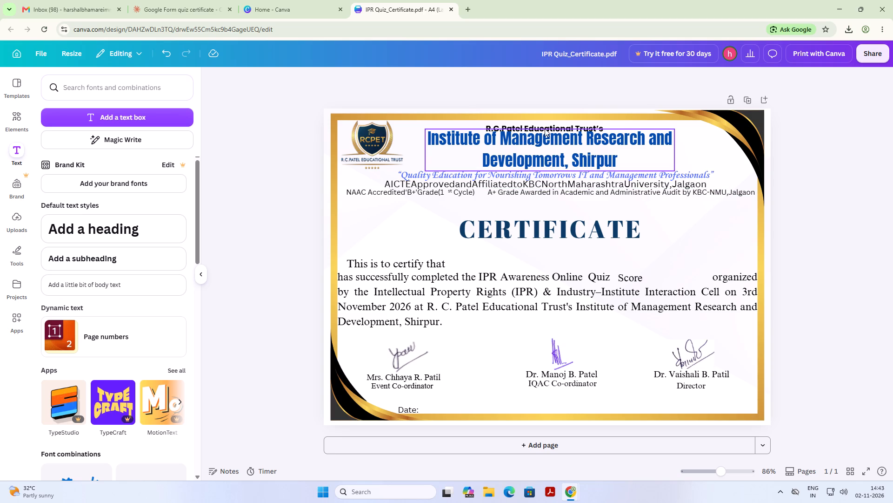
pyautogui.click(880, 100)
# Download the certificate design from Canva as a PNG file.
pyautogui.click(871, 54)
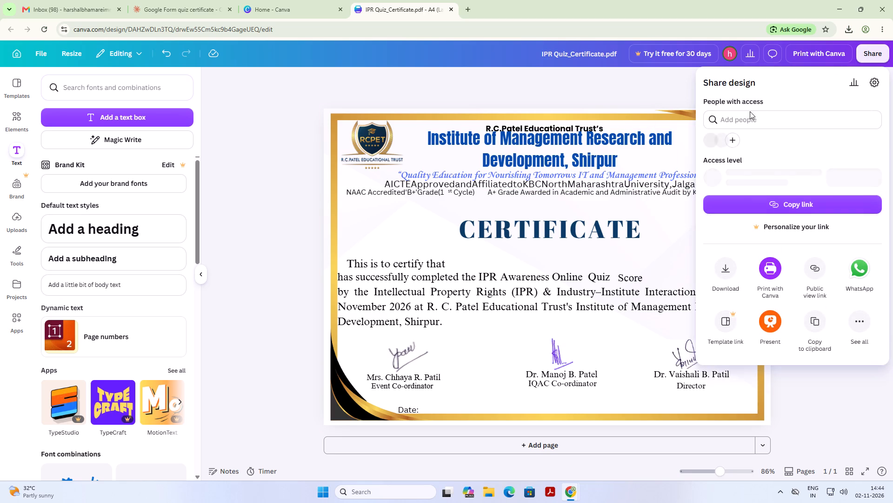
pyautogui.click(720, 280)
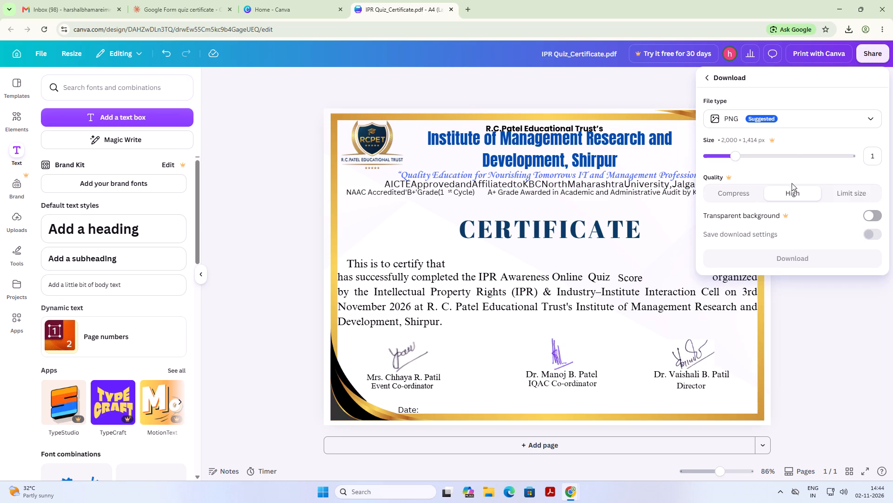
pyautogui.click(803, 120)
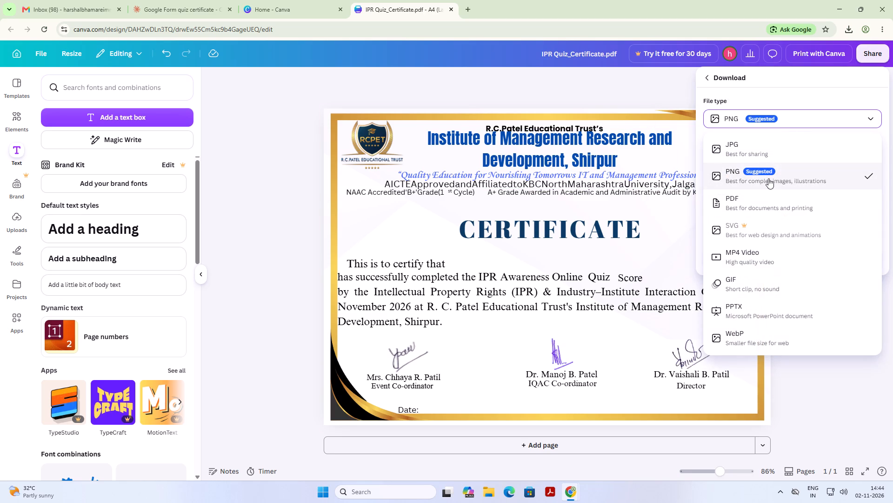
pyautogui.click(818, 175)
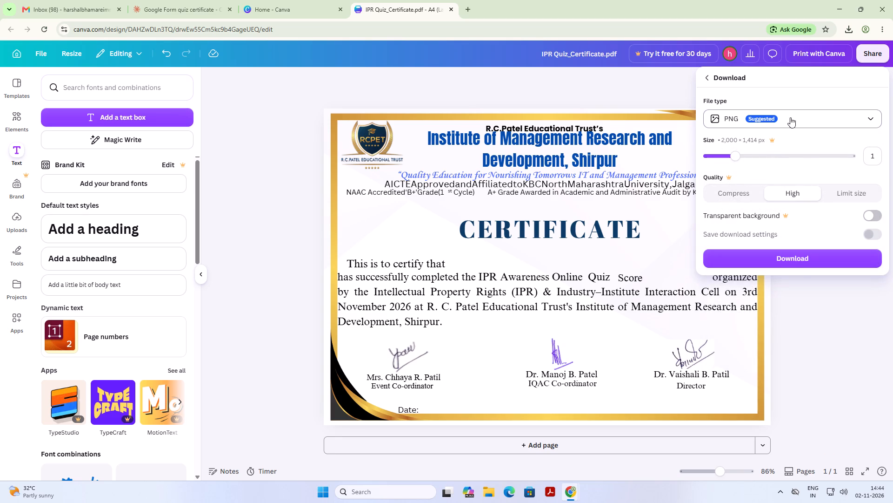
pyautogui.click(849, 196)
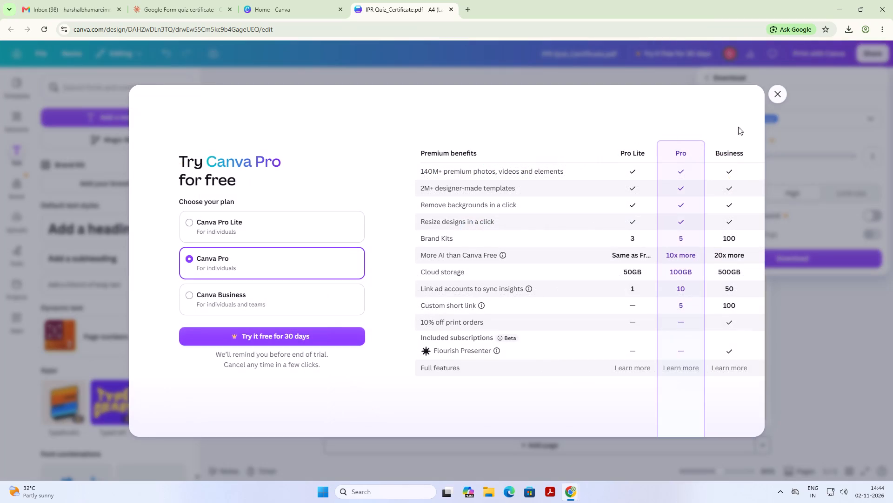
pyautogui.click(781, 91)
pyautogui.click(867, 48)
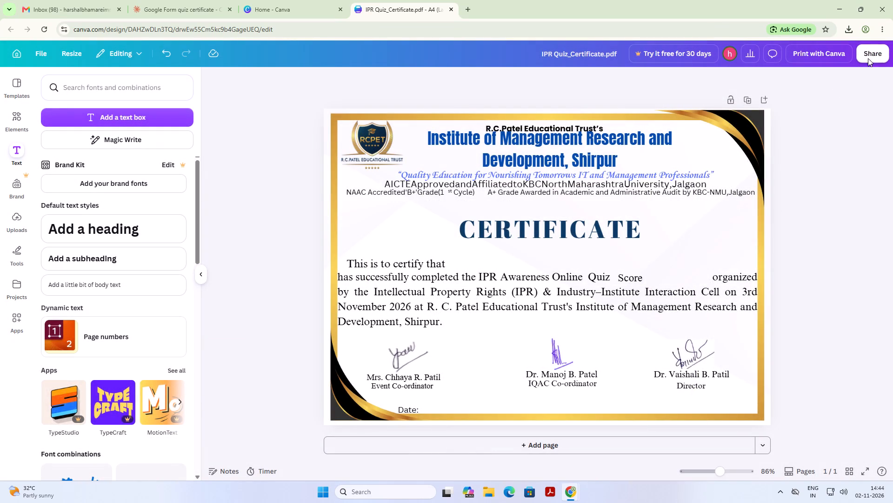
pyautogui.click(716, 268)
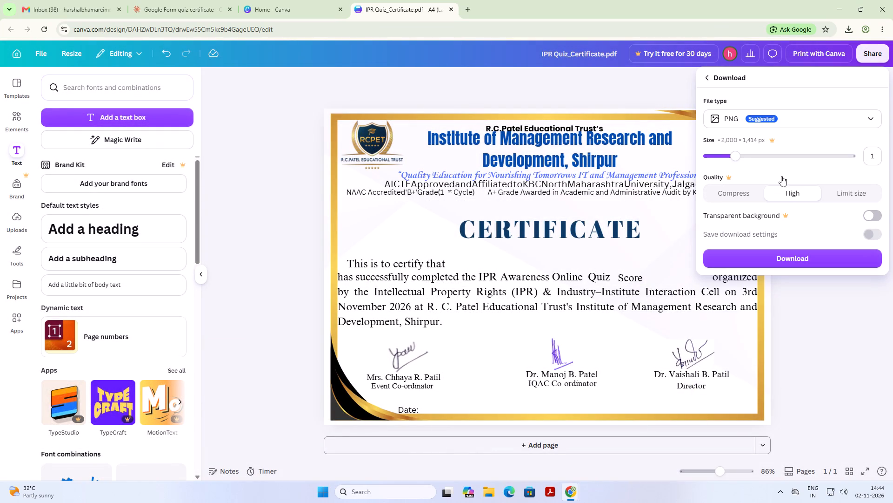
pyautogui.click(810, 258)
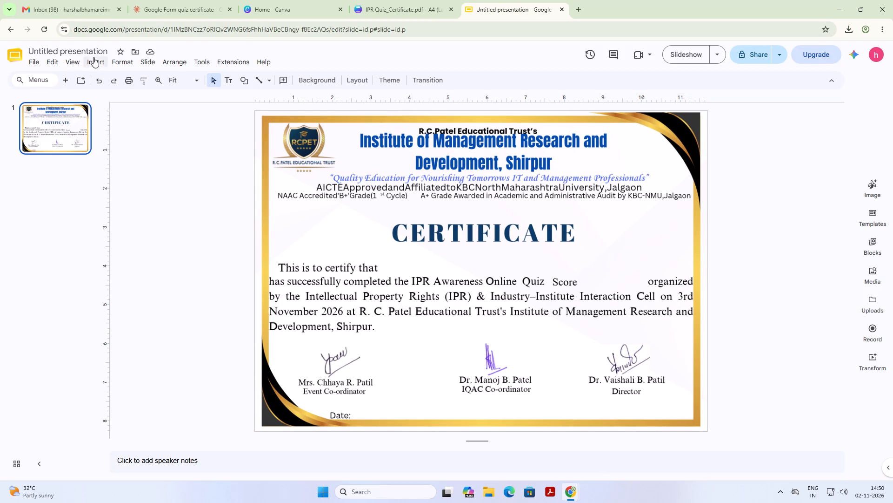
pyautogui.click(93, 57)
pyautogui.click(116, 111)
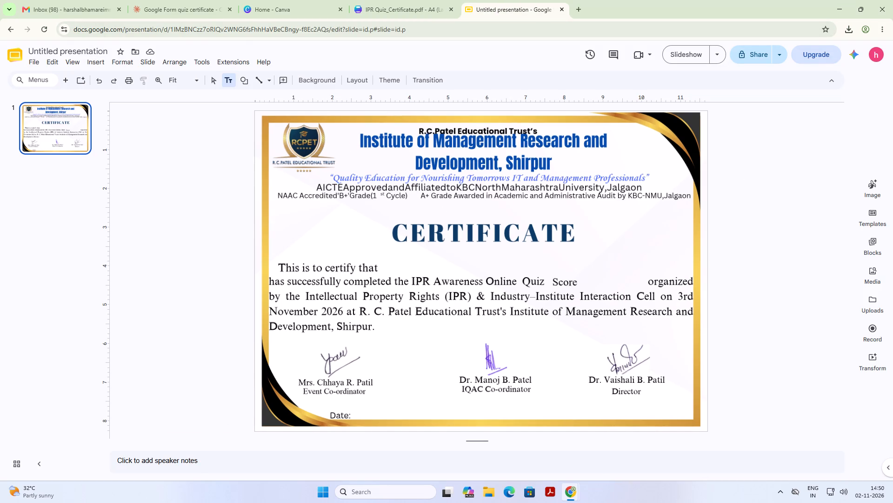
pyautogui.moveTo(395, 265); pyautogui.dragTo(407, 267)
pyautogui.moveTo(407, 267); pyautogui.dragTo(626, 276)
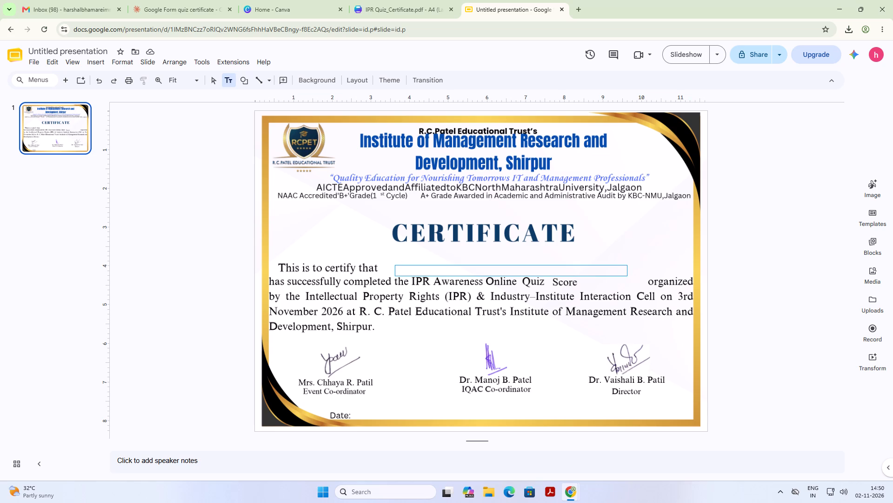
pyautogui.moveTo(626, 276); pyautogui.dragTo(629, 254)
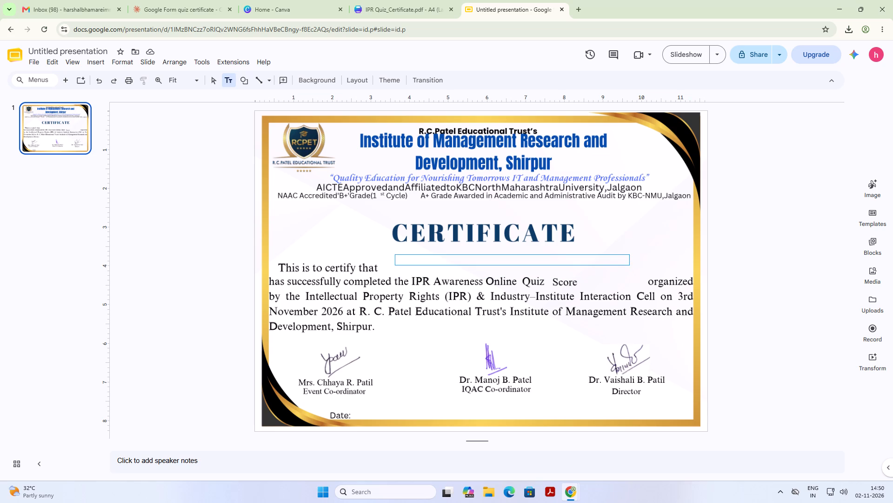
pyautogui.moveTo(629, 254); pyautogui.dragTo(634, 271)
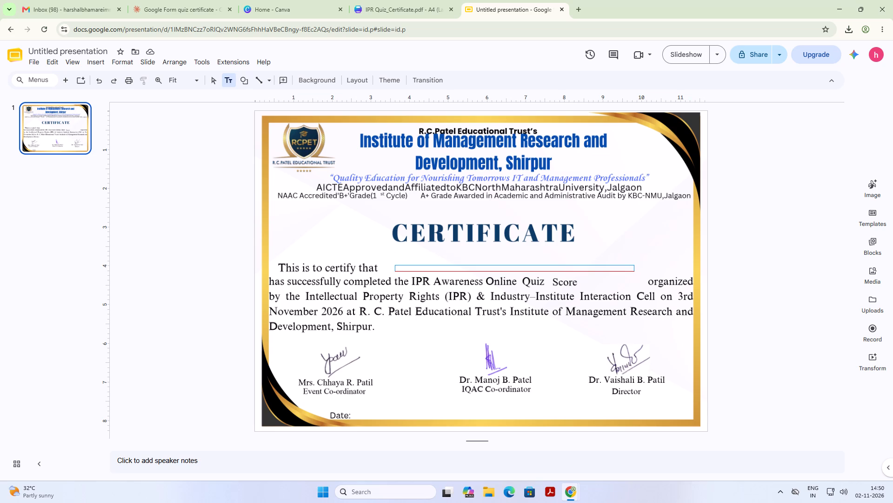
pyautogui.moveTo(634, 271); pyautogui.dragTo(640, 272)
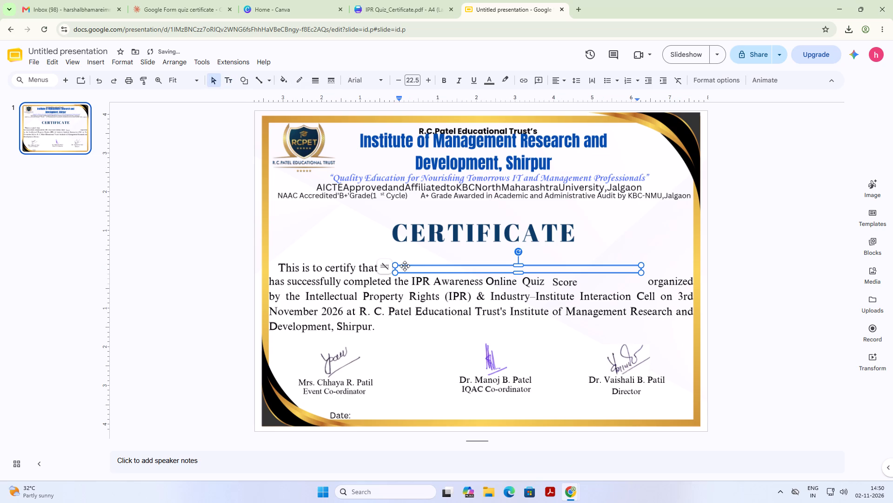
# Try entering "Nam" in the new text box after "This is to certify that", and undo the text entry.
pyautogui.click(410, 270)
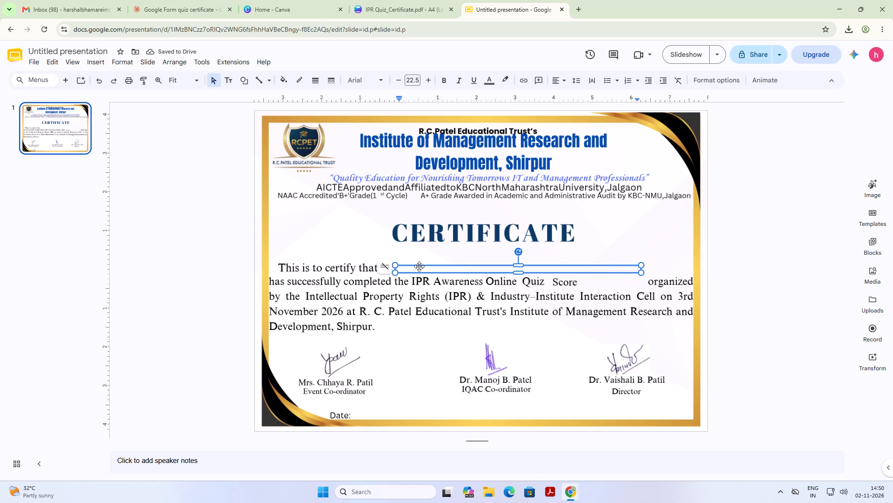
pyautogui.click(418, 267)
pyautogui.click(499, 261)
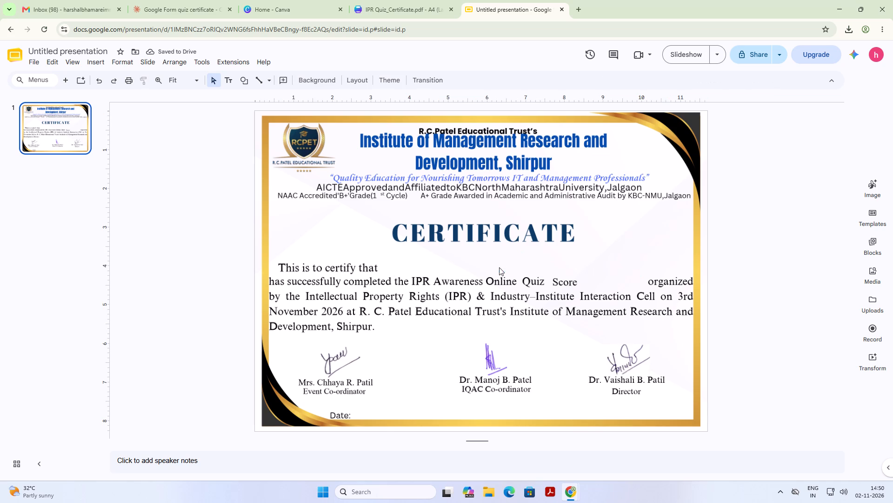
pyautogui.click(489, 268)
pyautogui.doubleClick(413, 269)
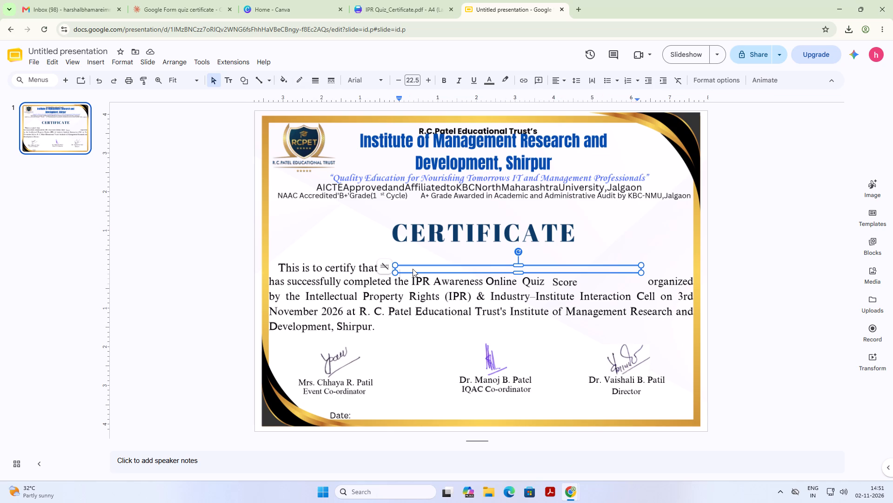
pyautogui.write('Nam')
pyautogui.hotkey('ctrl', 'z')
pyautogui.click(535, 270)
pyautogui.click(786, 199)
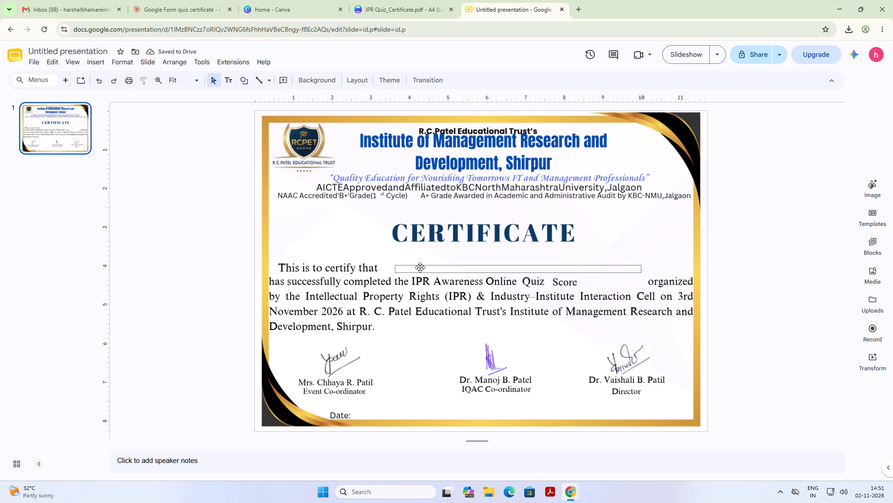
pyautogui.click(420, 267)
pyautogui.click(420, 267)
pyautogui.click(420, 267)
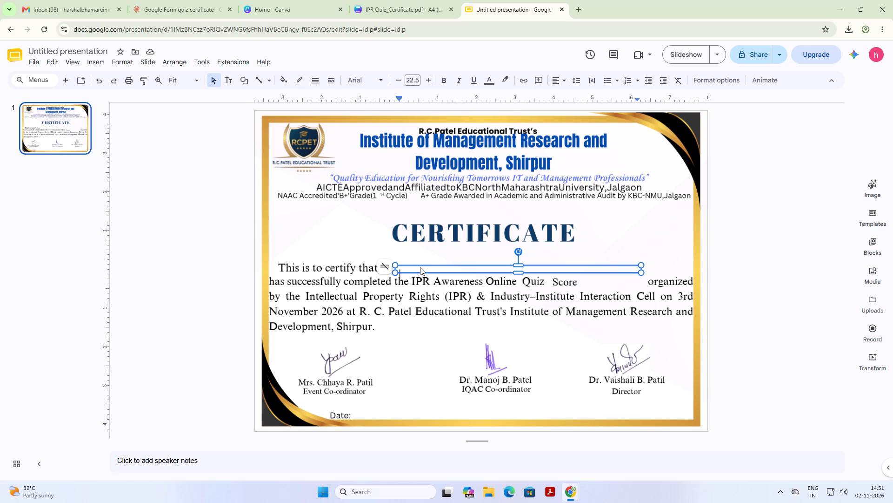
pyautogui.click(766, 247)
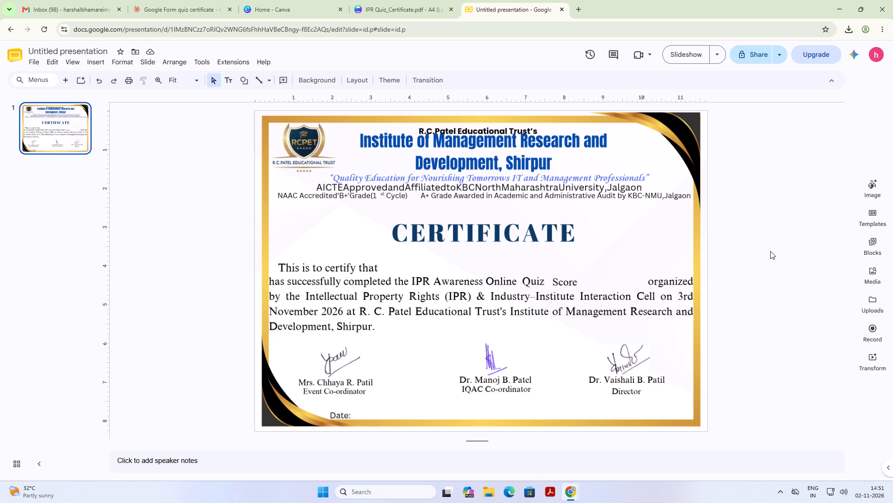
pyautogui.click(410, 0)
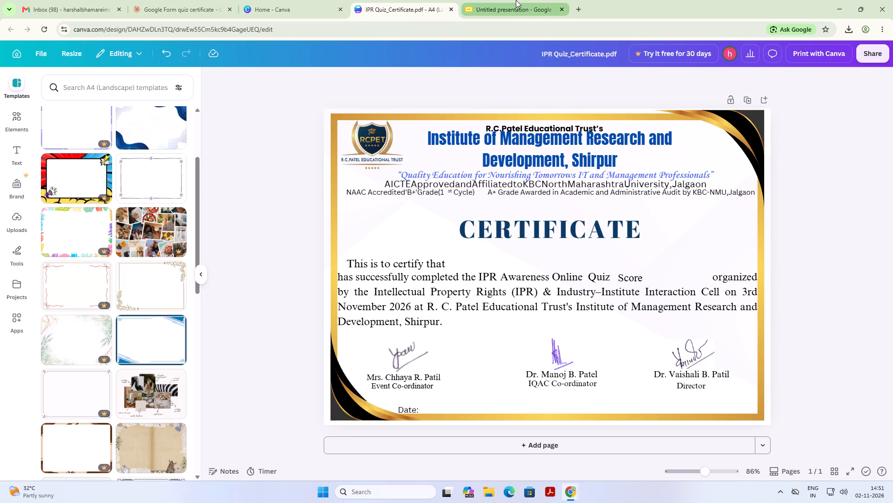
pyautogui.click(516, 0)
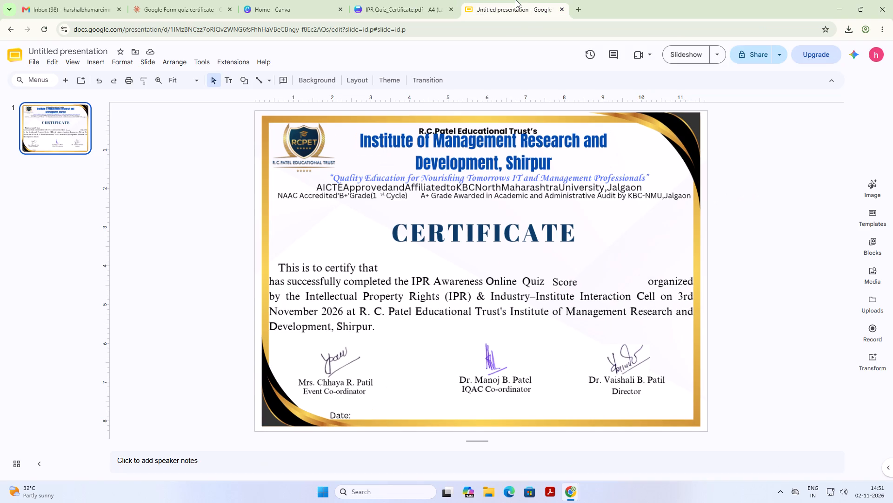
# Switch to the IPR Quiz certificate design in Canva and inspect the "R.C.Patel Educational Trust's" heading and the upper corner decoration.
pyautogui.click(376, 0)
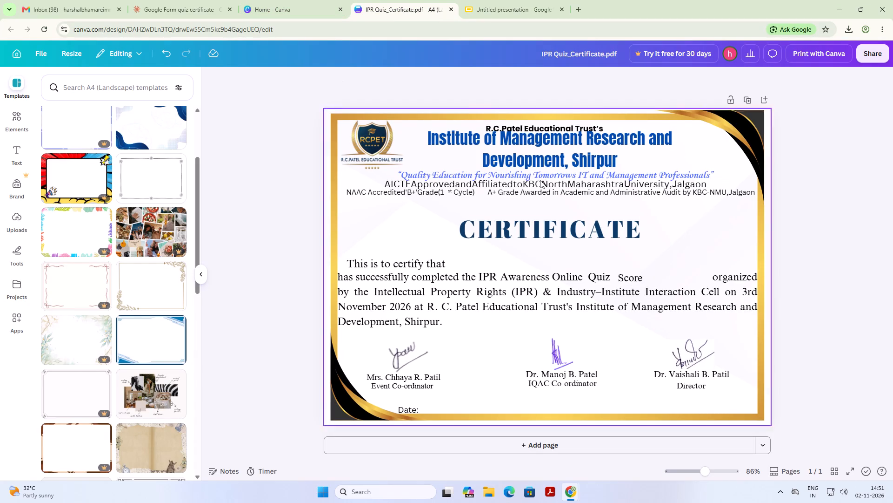
pyautogui.click(581, 126)
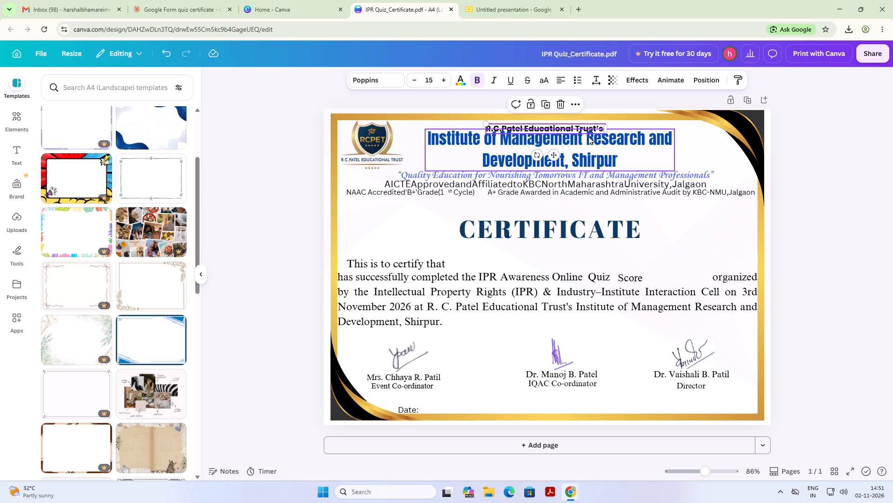
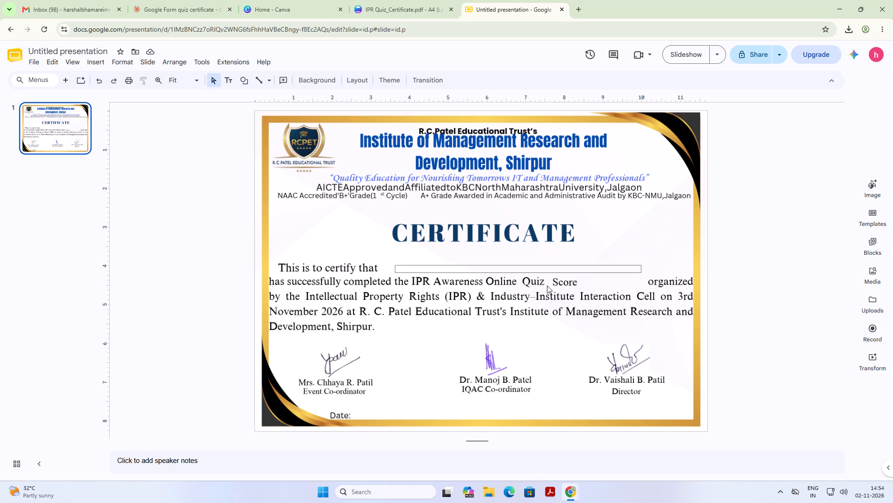
# Switch from the certificate slide in Google Slides to the Canva home page.
pyautogui.click(387, 0)
pyautogui.click(261, 16)
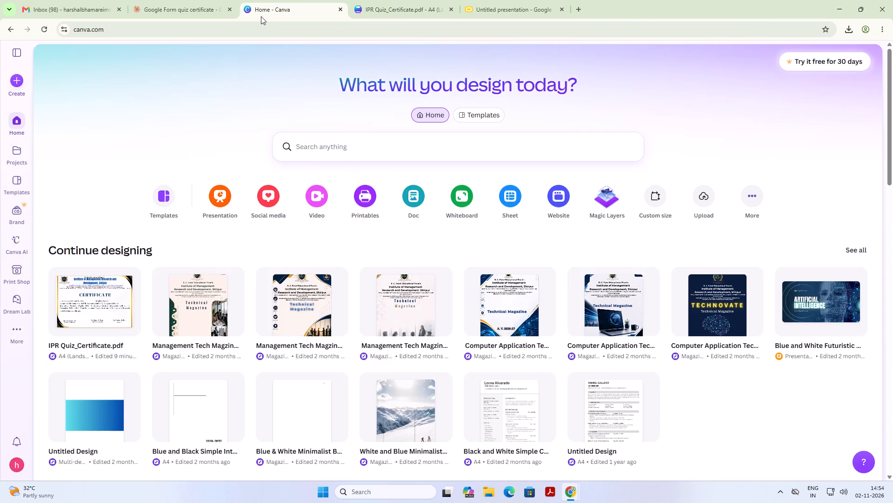
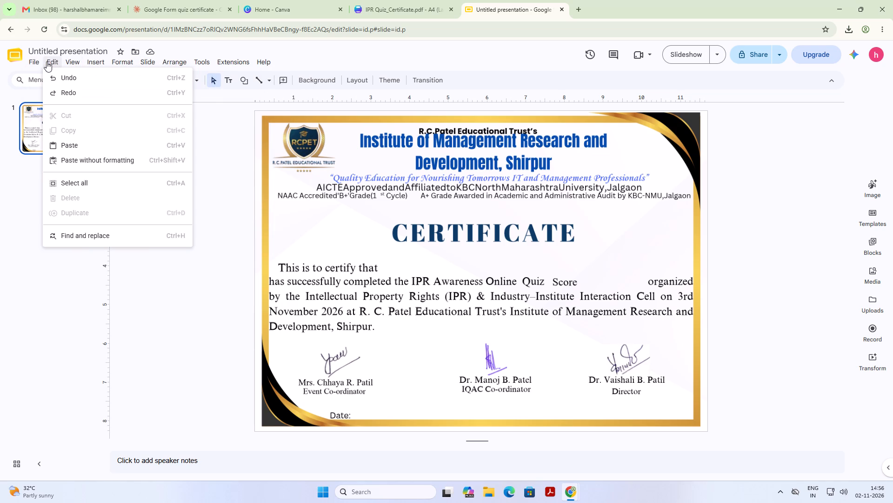
pyautogui.click(31, 61)
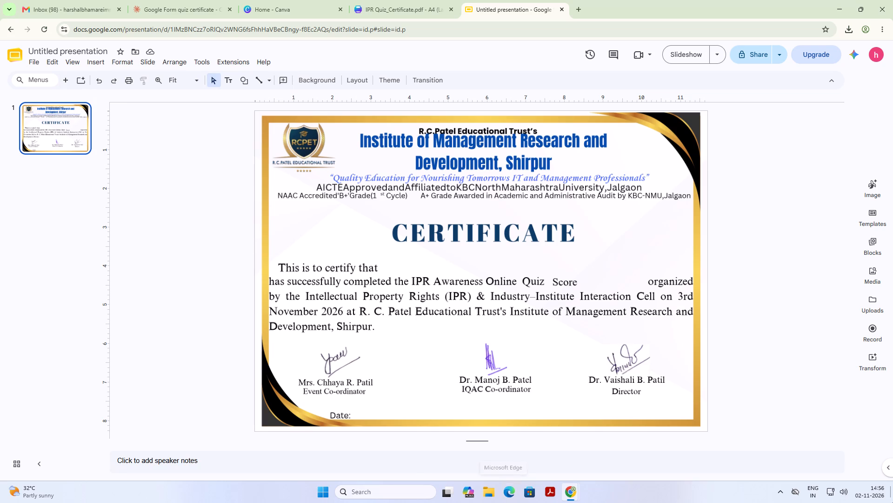
pyautogui.click(847, 26)
pyautogui.click(823, 69)
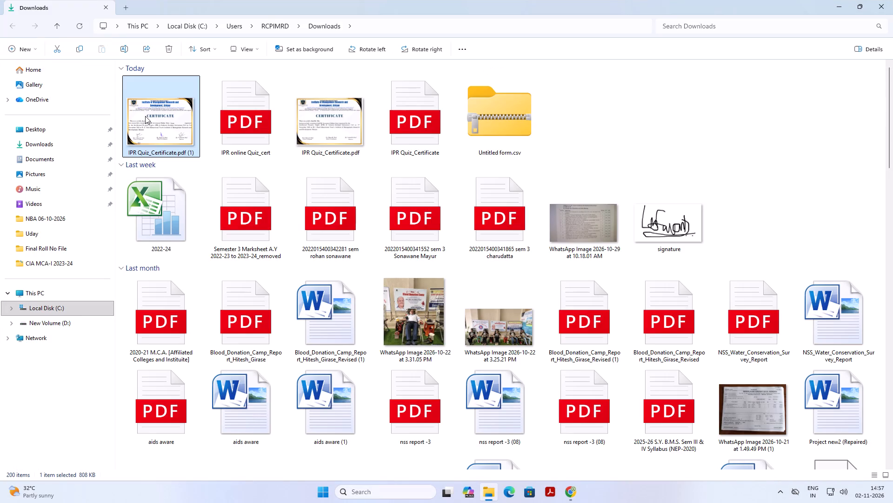
pyautogui.doubleClick(145, 116)
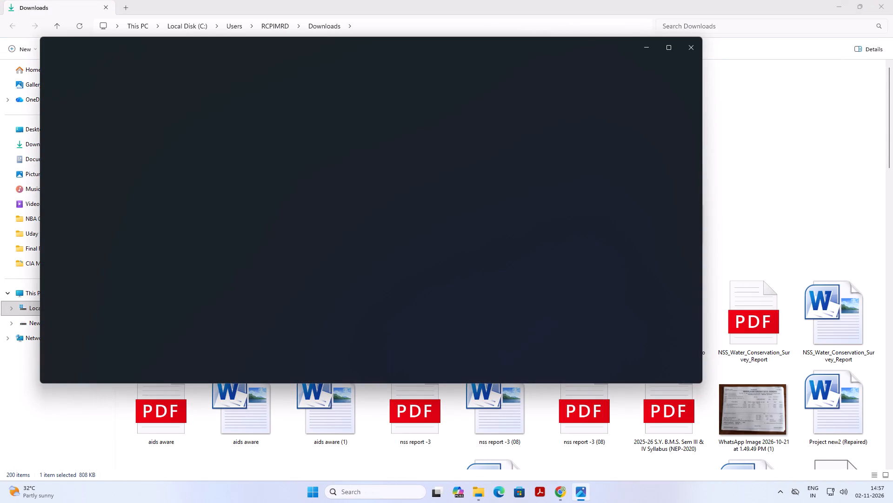
pyautogui.click(691, 43)
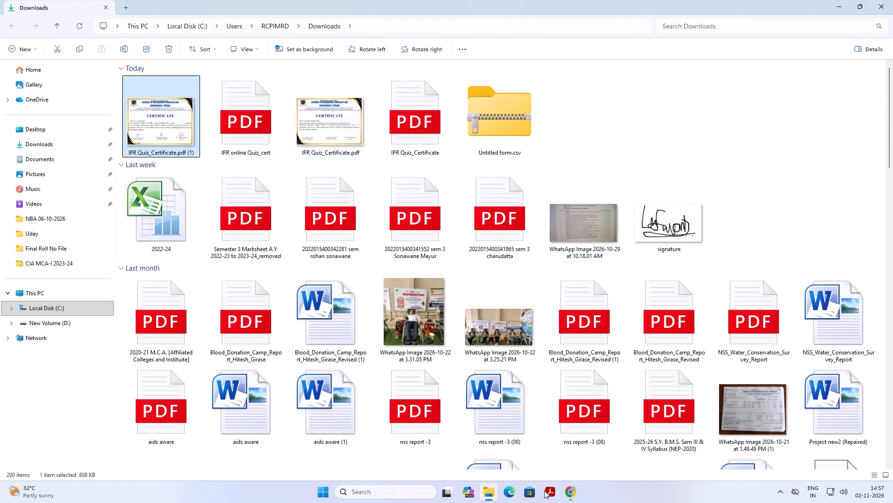
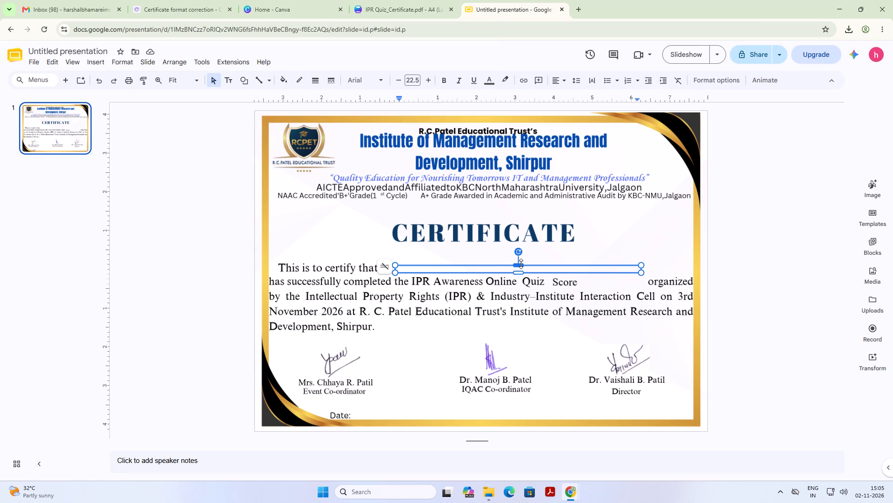
# Make the empty name text box beside "This is to certify that" taller by extending its top edge upward.
pyautogui.moveTo(521, 264); pyautogui.dragTo(522, 251)
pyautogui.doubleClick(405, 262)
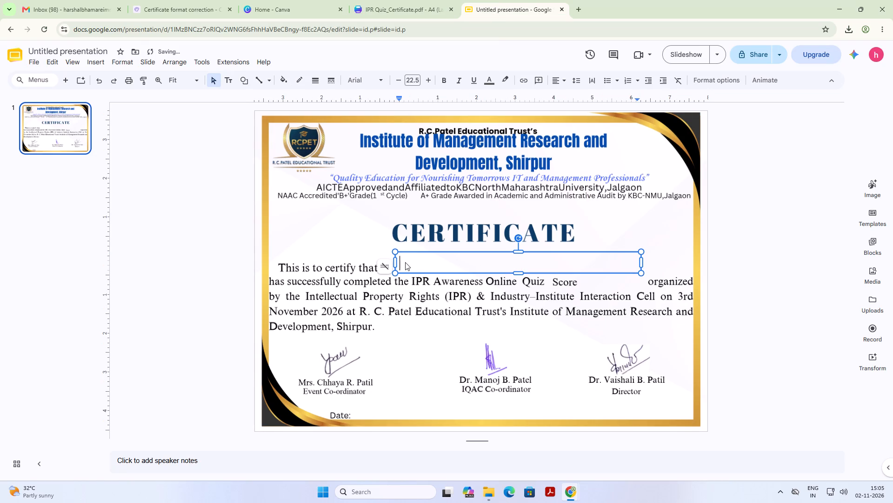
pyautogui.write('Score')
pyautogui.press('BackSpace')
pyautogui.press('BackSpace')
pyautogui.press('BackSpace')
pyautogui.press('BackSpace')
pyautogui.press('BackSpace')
# Enter the placeholder <<score>> in the empty text box beside "This is to certify that".
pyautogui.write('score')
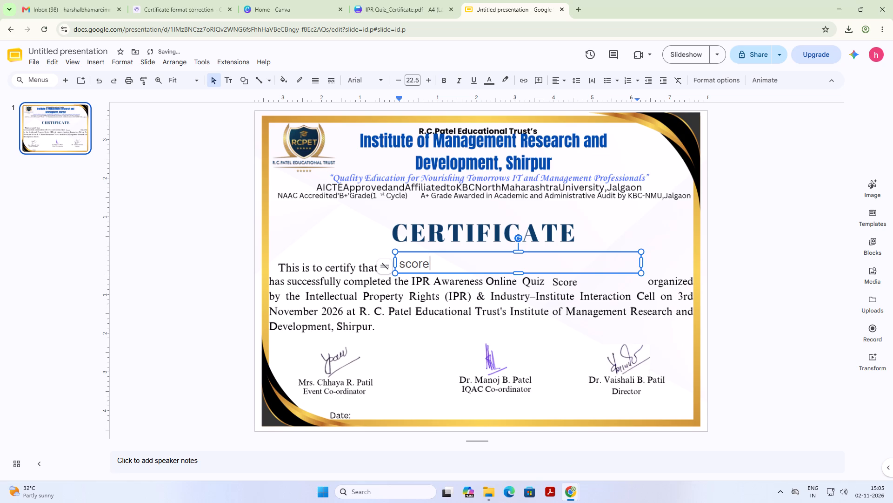
pyautogui.write('>>')
pyautogui.press('Left')
pyautogui.press('Left')
pyautogui.press('Left')
pyautogui.press('Left')
pyautogui.press('Left')
pyautogui.press('Left')
pyautogui.press('Left')
pyautogui.write('<<')
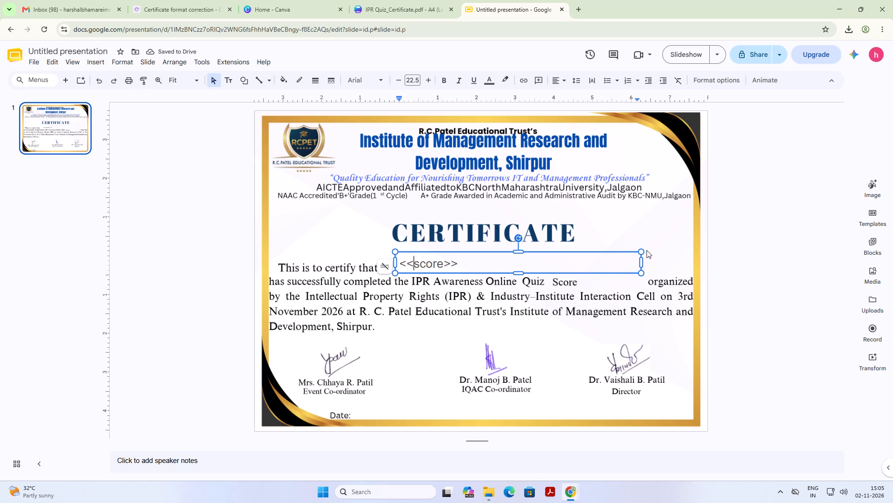
# Narrow the <<score>> text box to fit its text and line it up beside "This is to certify that".
pyautogui.click(444, 251)
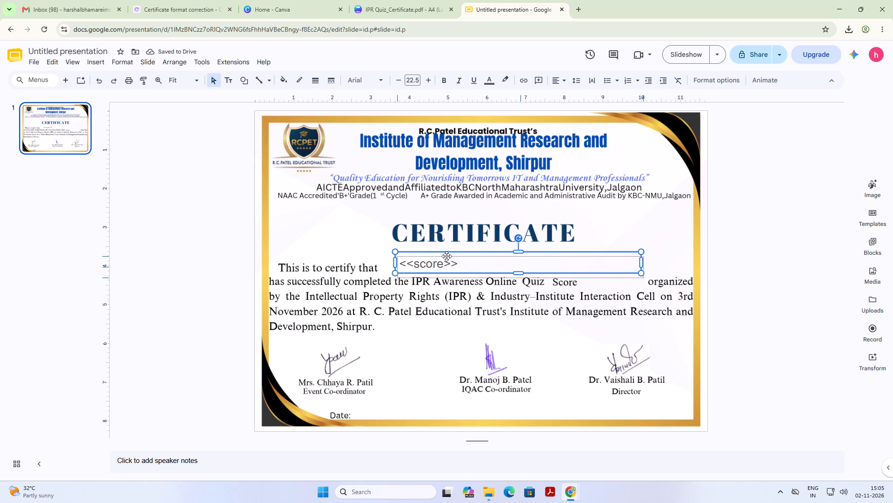
pyautogui.moveTo(518, 255); pyautogui.dragTo(518, 259)
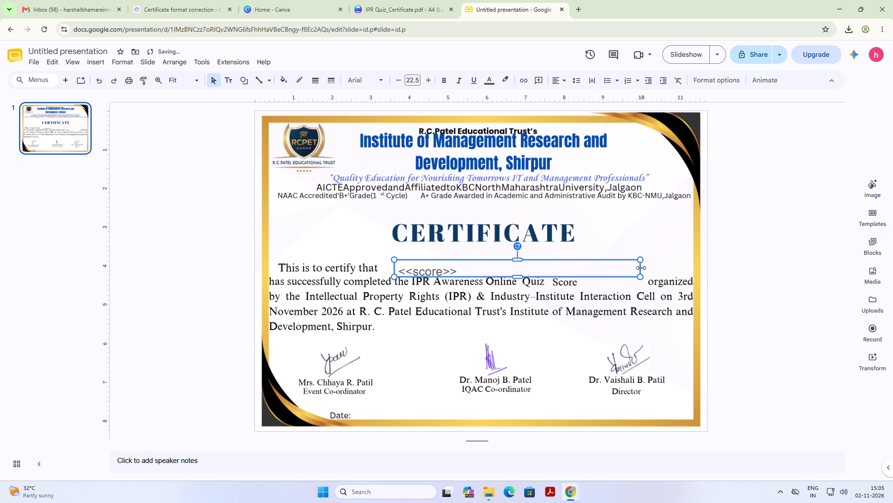
pyautogui.moveTo(641, 268); pyautogui.dragTo(493, 276)
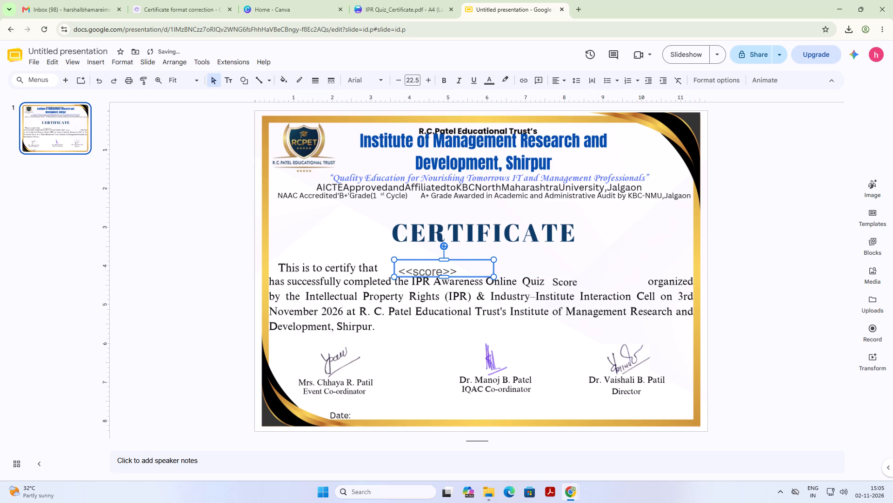
pyautogui.moveTo(413, 262); pyautogui.dragTo(412, 261)
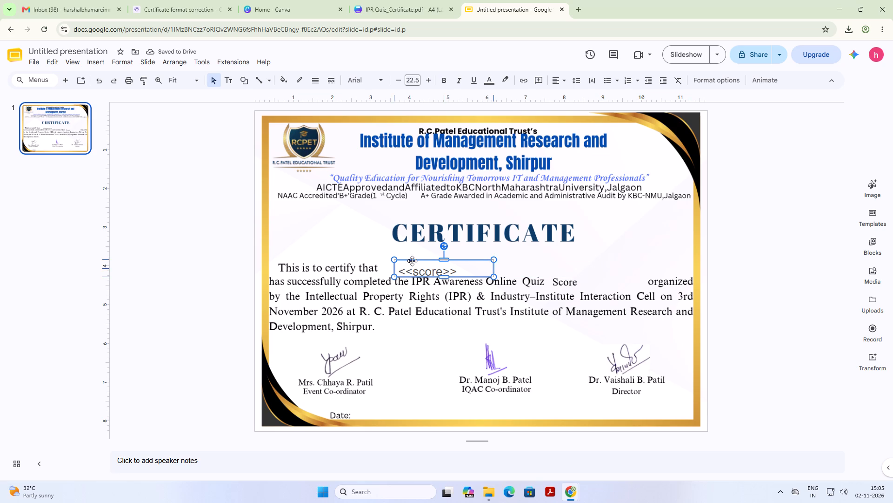
pyautogui.moveTo(412, 261); pyautogui.dragTo(412, 256)
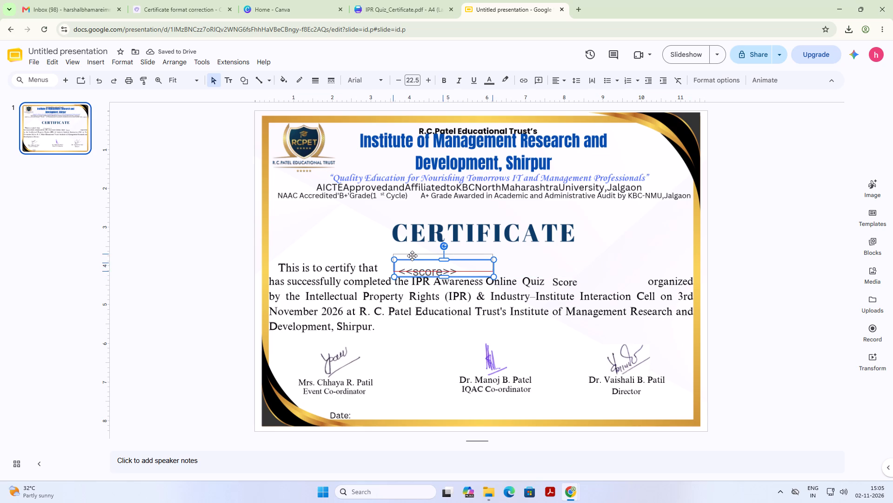
pyautogui.moveTo(412, 256); pyautogui.dragTo(413, 257)
pyautogui.click(367, 269)
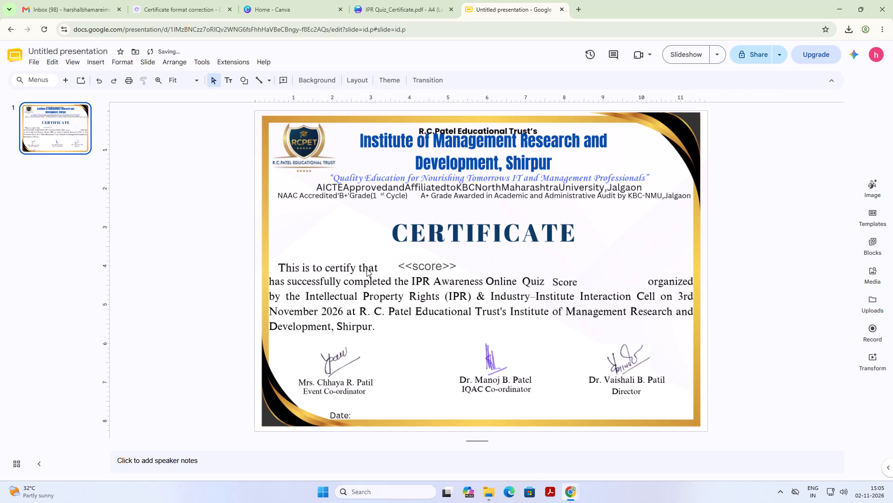
pyautogui.click(367, 269)
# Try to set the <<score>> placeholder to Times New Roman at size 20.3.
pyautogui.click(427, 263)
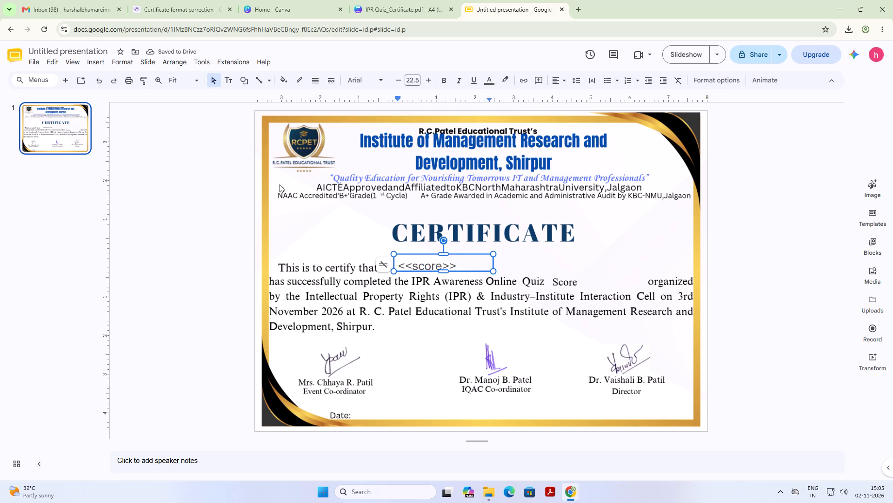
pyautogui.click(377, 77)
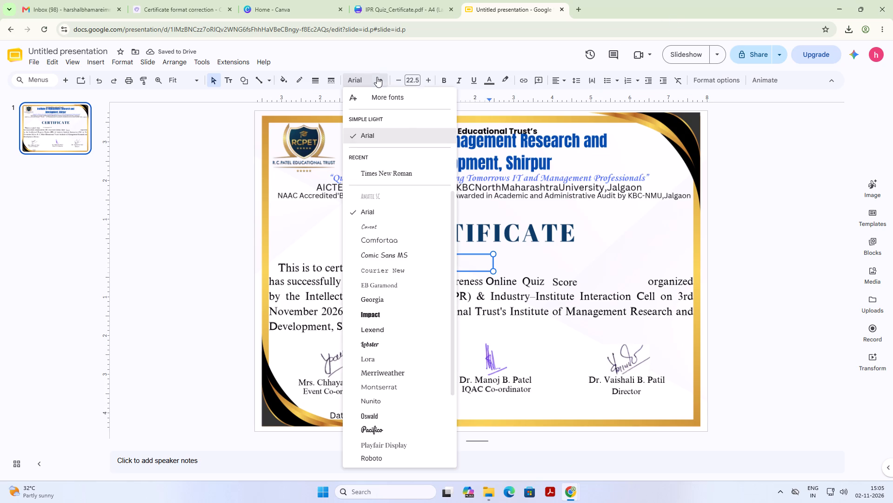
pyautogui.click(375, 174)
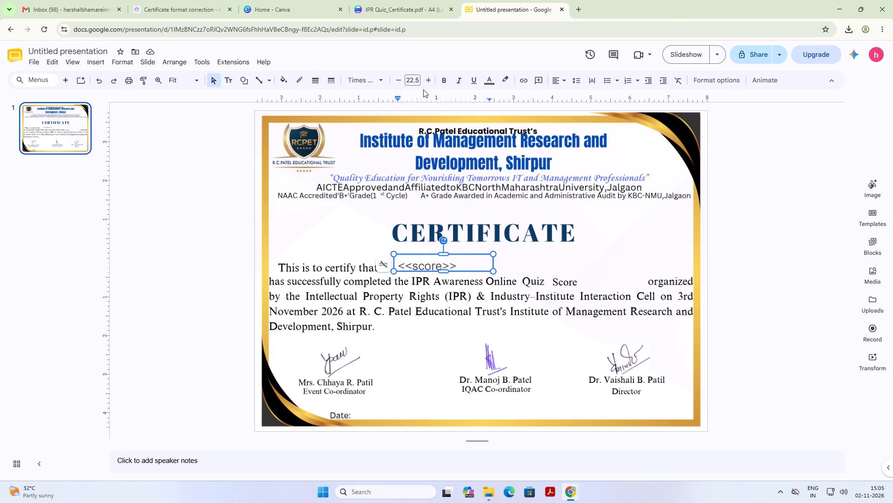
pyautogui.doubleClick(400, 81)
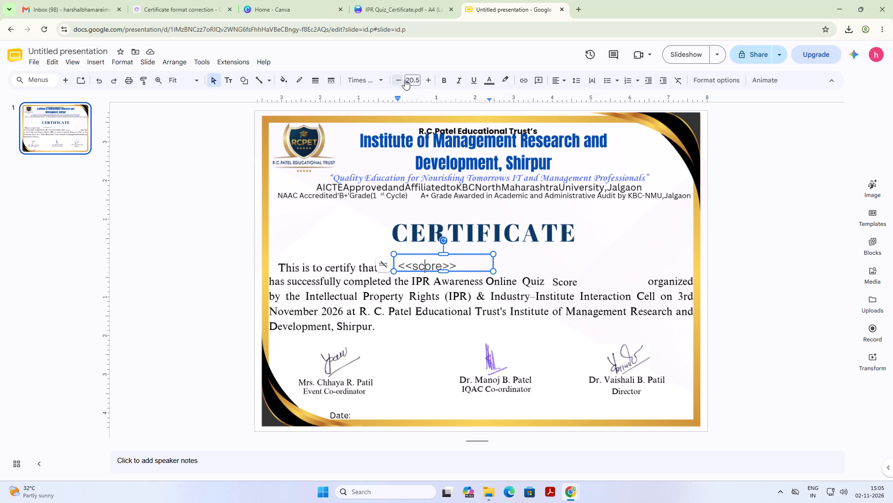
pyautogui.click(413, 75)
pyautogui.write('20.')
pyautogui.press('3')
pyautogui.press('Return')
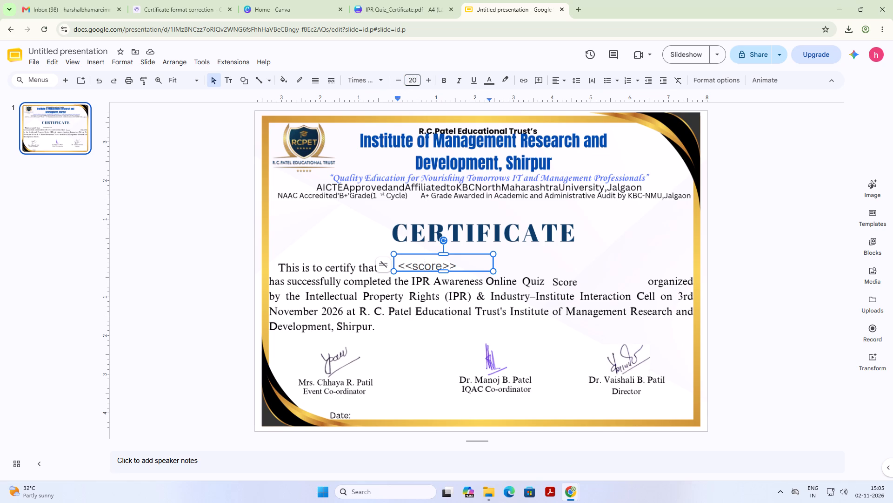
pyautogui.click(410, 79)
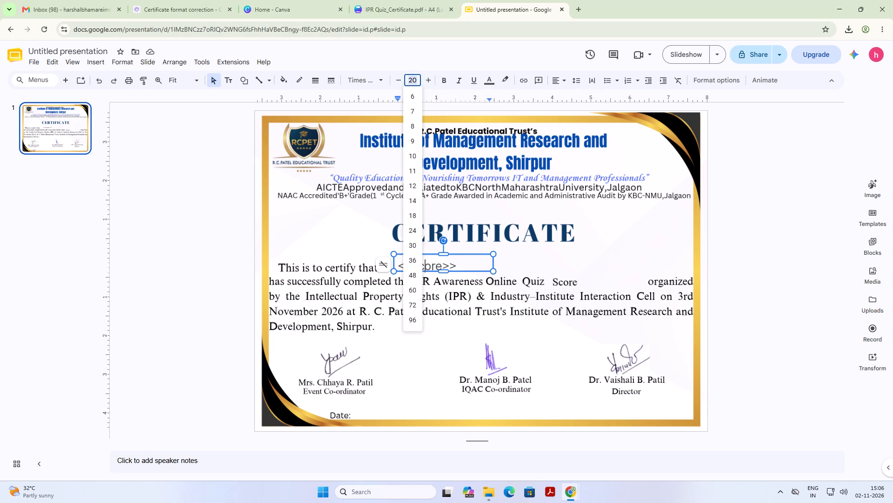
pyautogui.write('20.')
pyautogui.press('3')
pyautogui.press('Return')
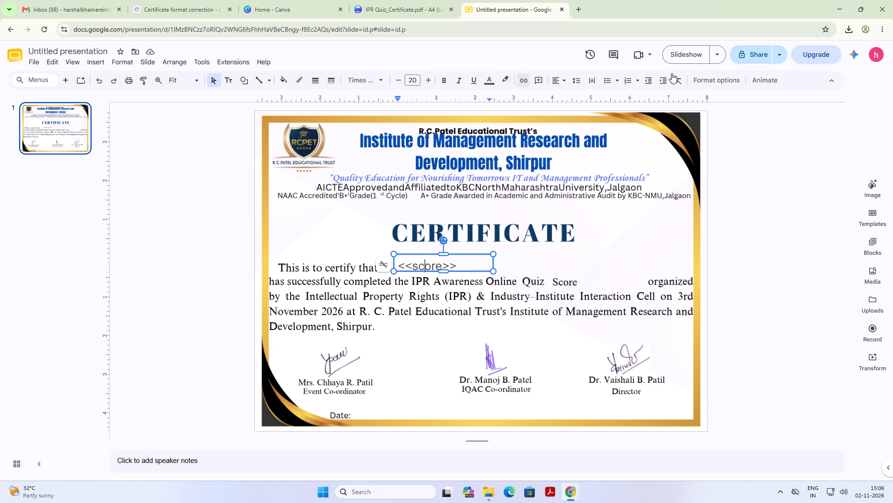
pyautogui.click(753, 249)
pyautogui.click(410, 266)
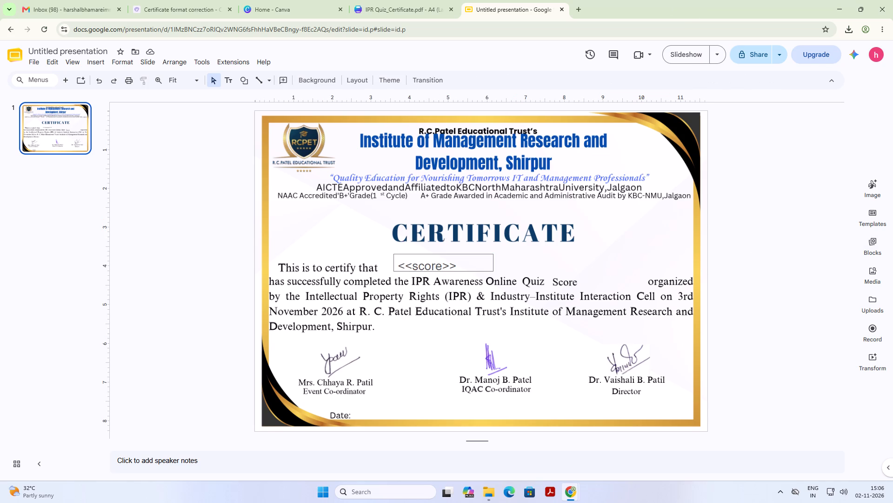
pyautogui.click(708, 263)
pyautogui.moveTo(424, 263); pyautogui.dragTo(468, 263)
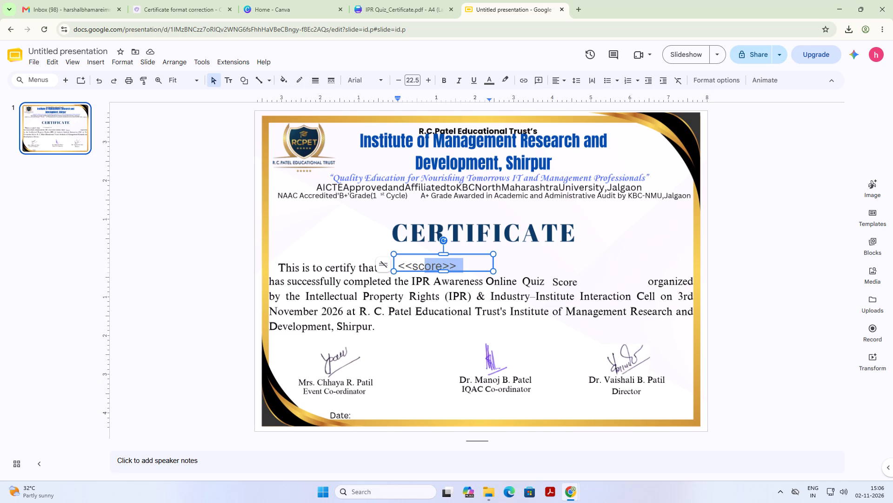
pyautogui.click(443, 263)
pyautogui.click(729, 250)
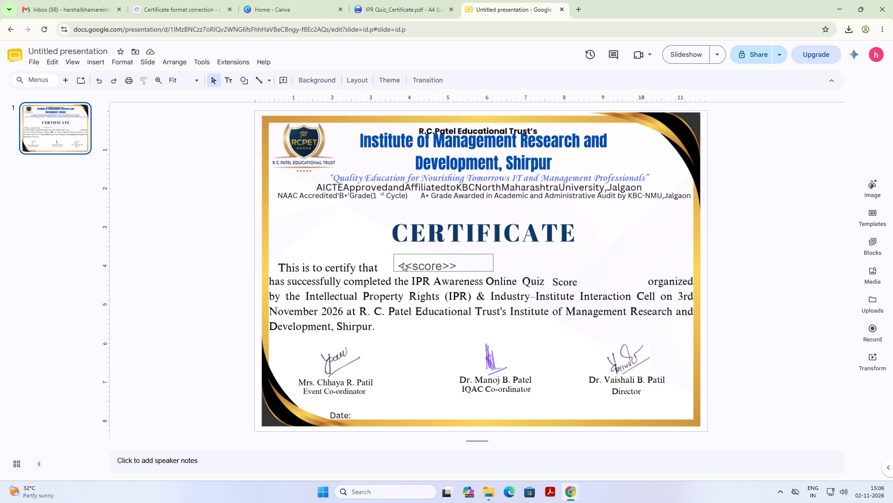
# Move the <<score>> text box into the gap between "Score" and "organized" in the certificate body.
pyautogui.moveTo(405, 256); pyautogui.dragTo(580, 274)
pyautogui.moveTo(596, 272); pyautogui.dragTo(599, 271)
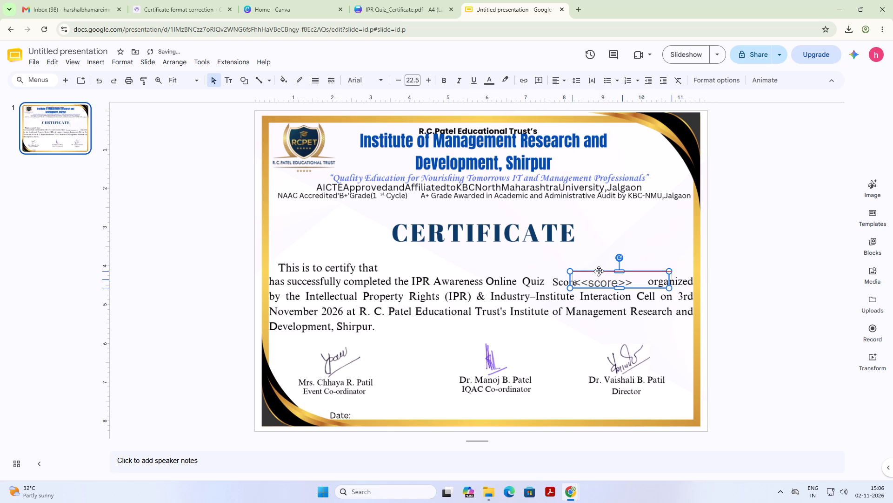
pyautogui.moveTo(599, 271); pyautogui.dragTo(602, 271)
pyautogui.moveTo(602, 270); pyautogui.dragTo(607, 270)
pyautogui.click(604, 272)
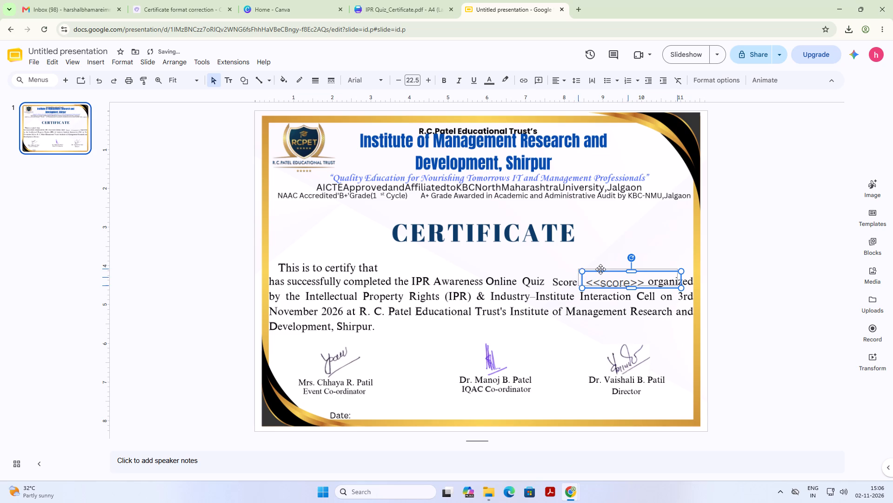
pyautogui.click(600, 269)
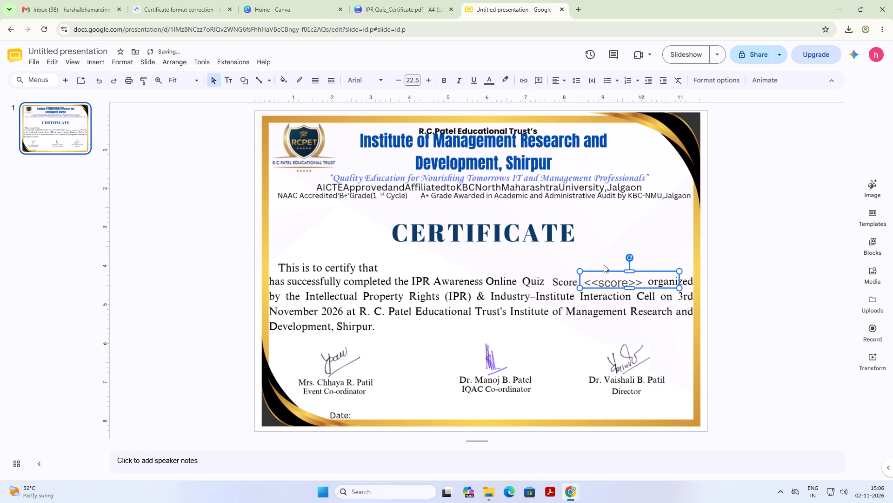
pyautogui.click(603, 270)
pyautogui.click(771, 245)
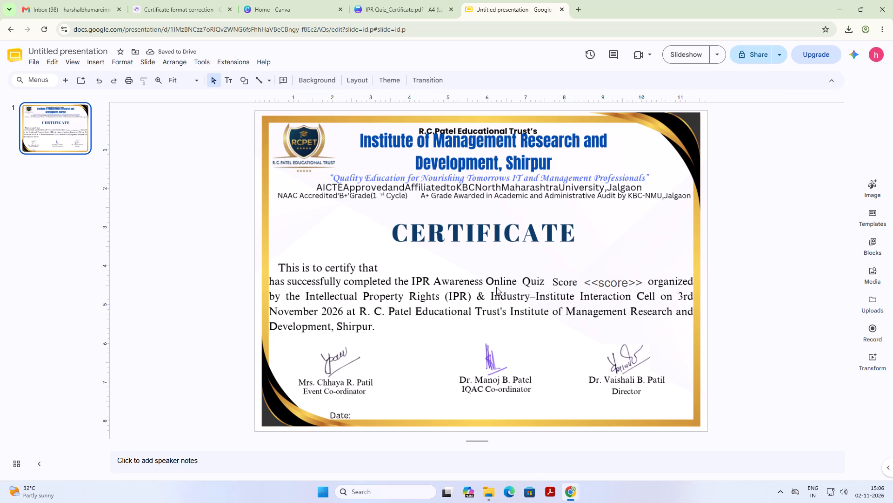
# Duplicate the <<score>> text box and place the copy after "This is to certify that".
pyautogui.click(391, 268)
pyautogui.click(584, 282)
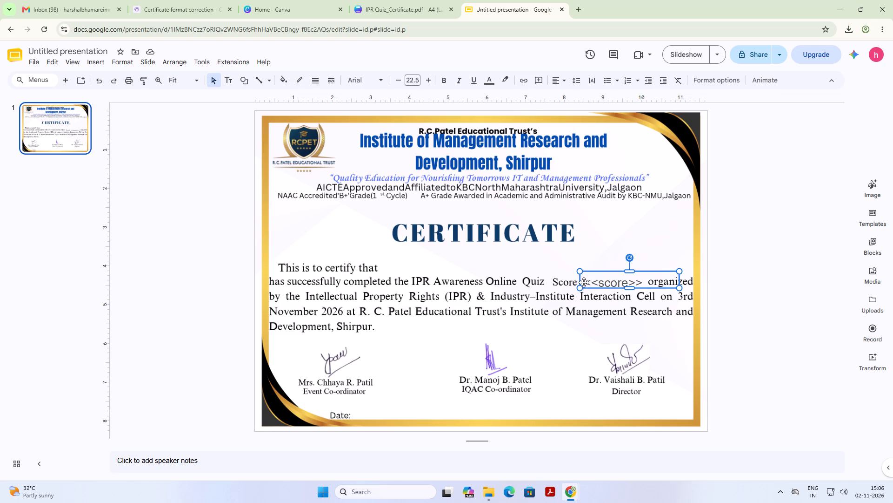
pyautogui.hotkey('ctrl', 'c')
pyautogui.click(407, 266)
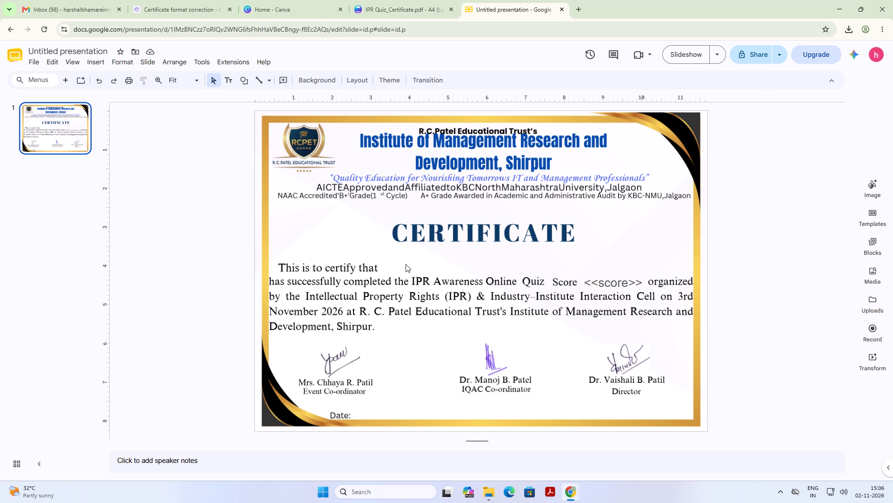
pyautogui.click(404, 264)
pyautogui.hotkey('ctrl', 'v')
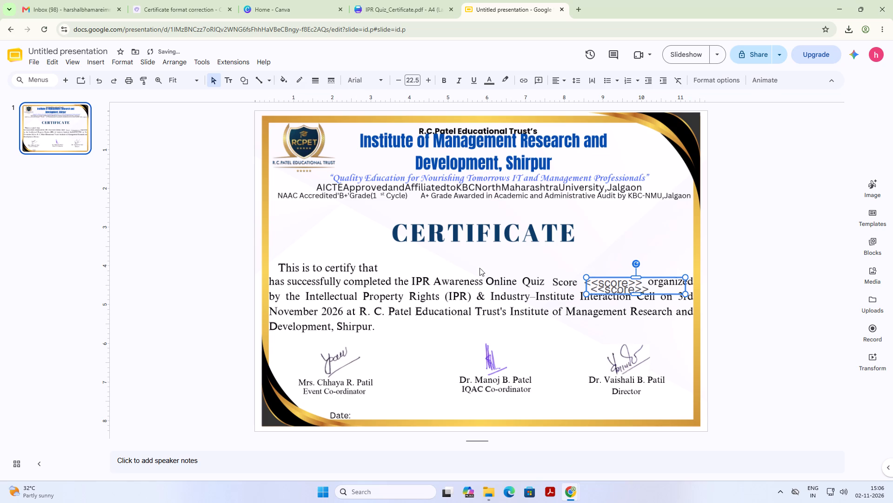
pyautogui.moveTo(612, 277); pyautogui.dragTo(560, 257)
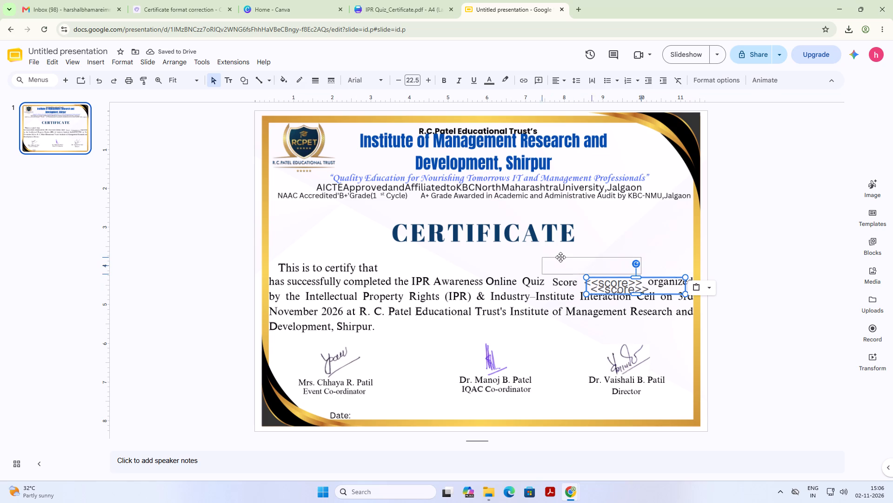
pyautogui.moveTo(560, 257); pyautogui.dragTo(418, 257)
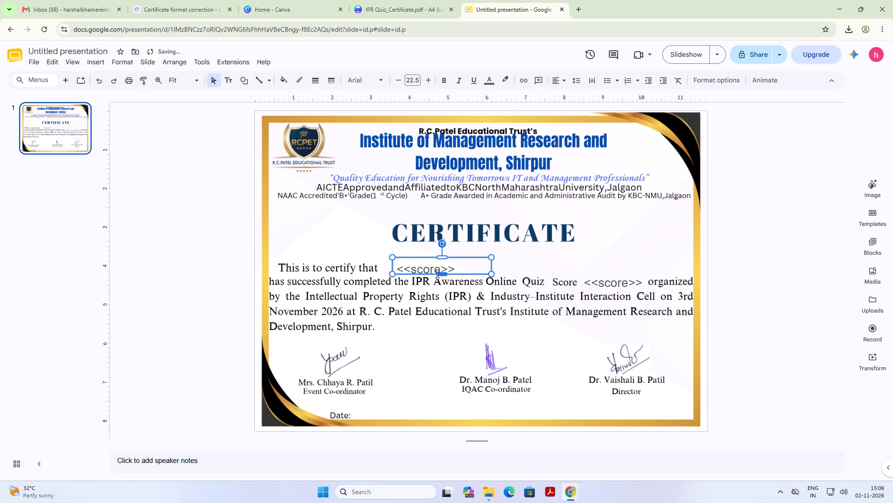
# Change the placeholder text after "This is to certify that" to <<Name>>.
pyautogui.click(431, 267)
pyautogui.click(442, 267)
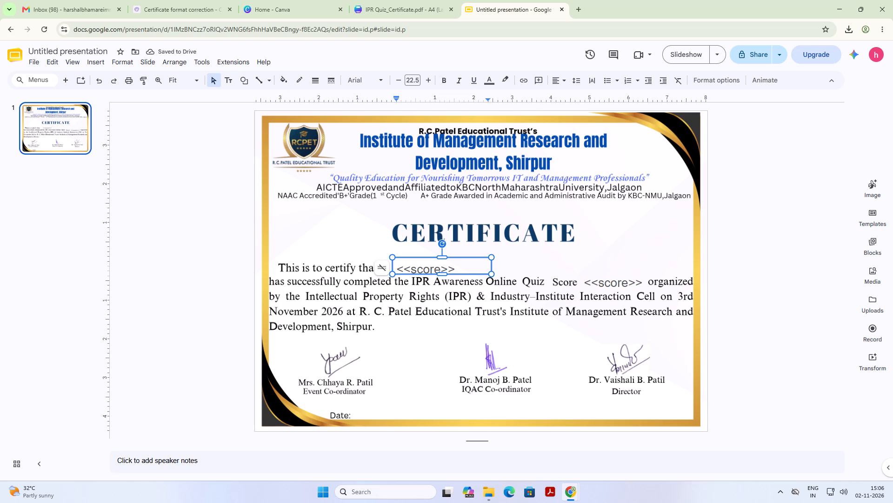
pyautogui.press('BackSpace')
pyautogui.press('BackSpace')
pyautogui.press('BackSpace')
pyautogui.press('BackSpace')
pyautogui.press('BackSpace')
pyautogui.write('Name')
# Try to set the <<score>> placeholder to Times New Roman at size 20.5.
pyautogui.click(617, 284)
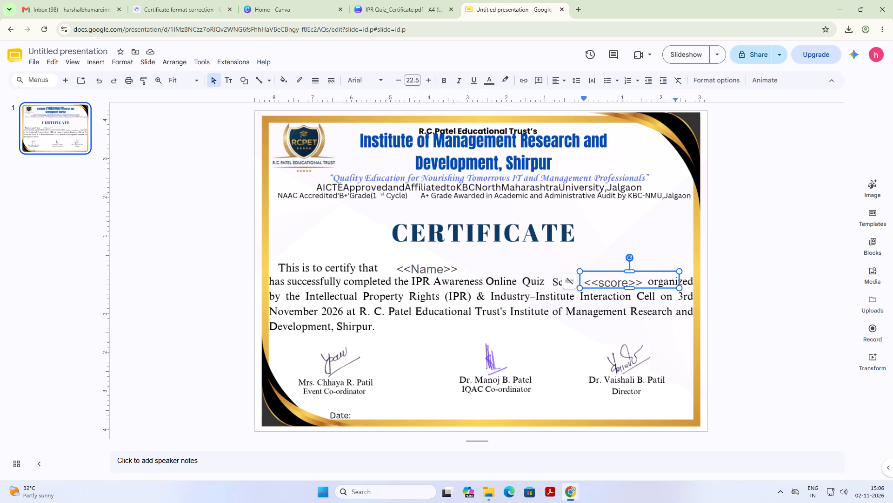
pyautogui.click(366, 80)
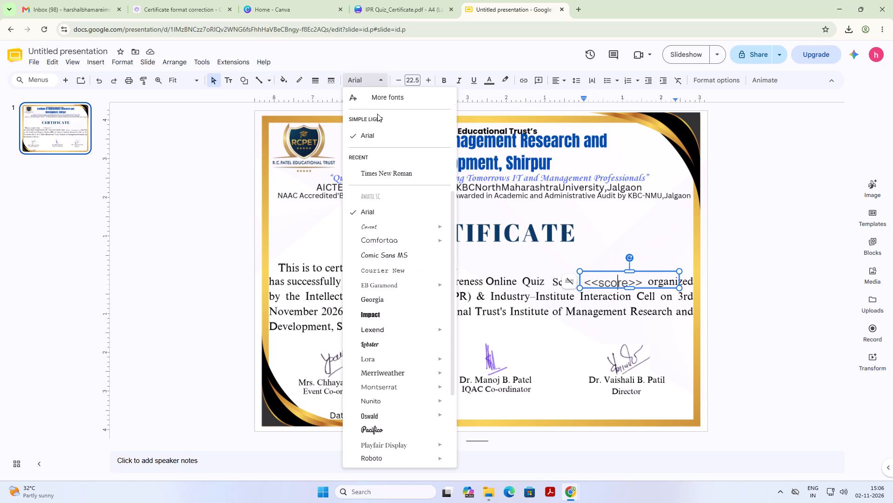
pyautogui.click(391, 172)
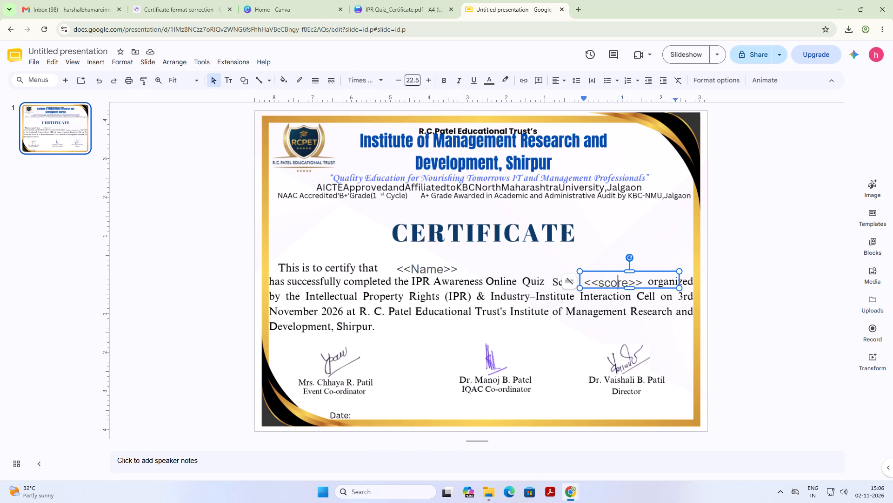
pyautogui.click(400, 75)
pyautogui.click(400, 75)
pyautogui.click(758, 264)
# Format the whole <<score>> placeholder text in Times New Roman at size 20.5.
pyautogui.click(609, 282)
pyautogui.moveTo(643, 281); pyautogui.dragTo(587, 283)
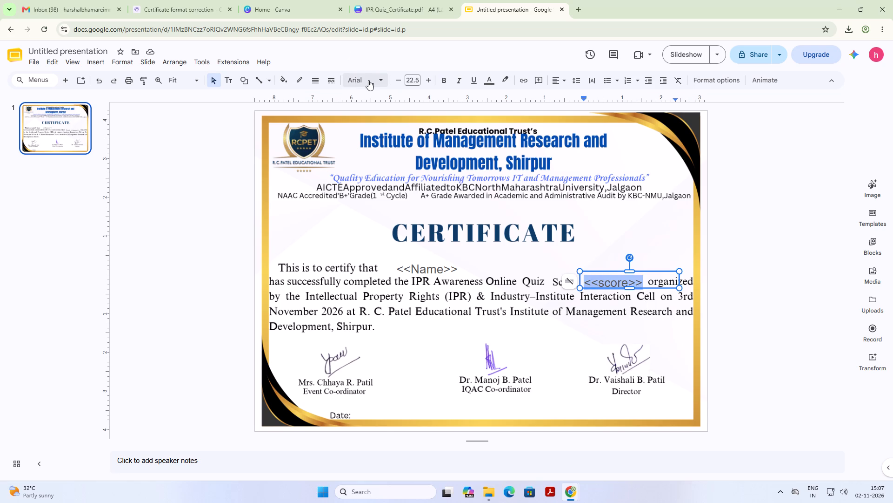
pyautogui.click(368, 80)
pyautogui.click(386, 173)
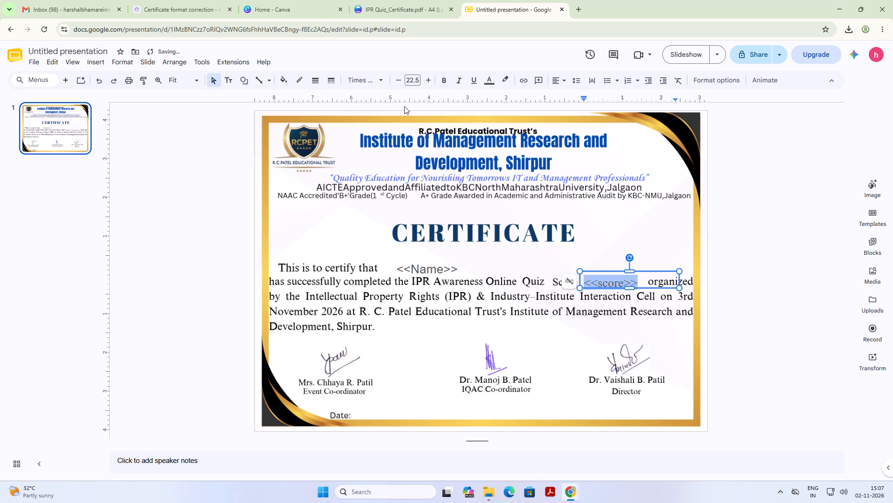
pyautogui.doubleClick(397, 79)
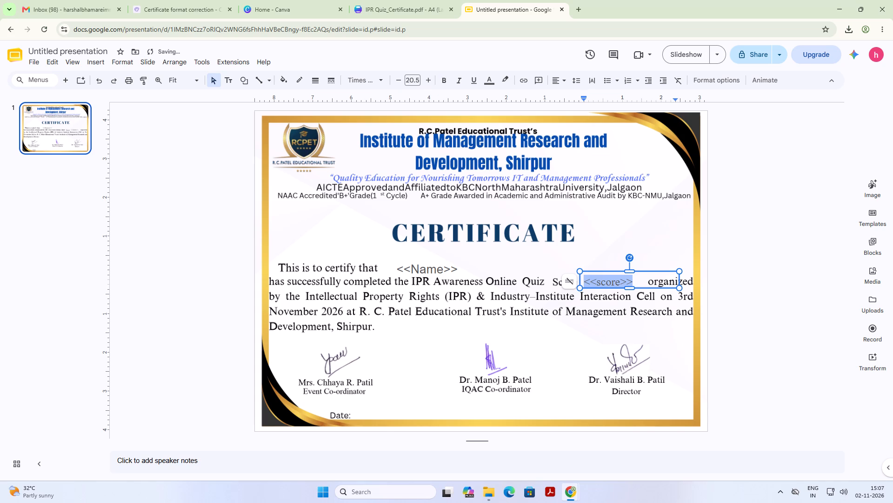
pyautogui.press('Return')
pyautogui.hotkey('ctrl', 'z')
pyautogui.click(612, 268)
pyautogui.click(616, 281)
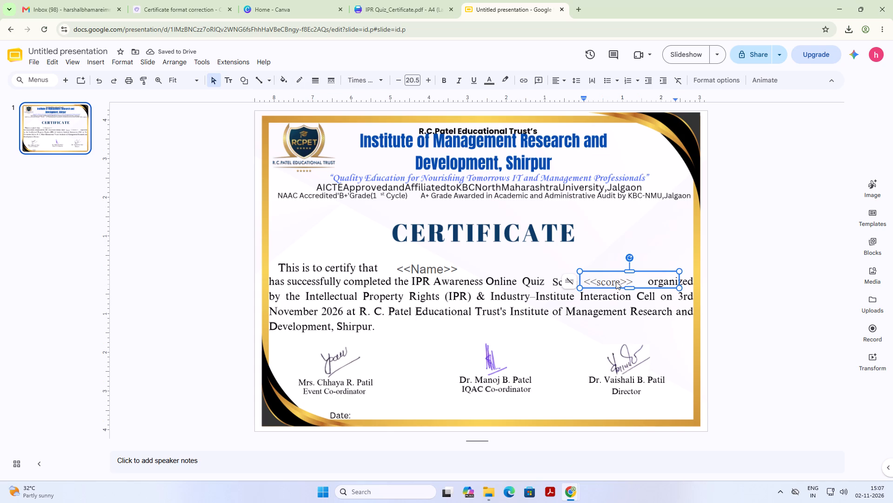
# Format the <<Name>> placeholder text after "This is to certify that" in Times New Roman at size 20.5.
pyautogui.click(412, 264)
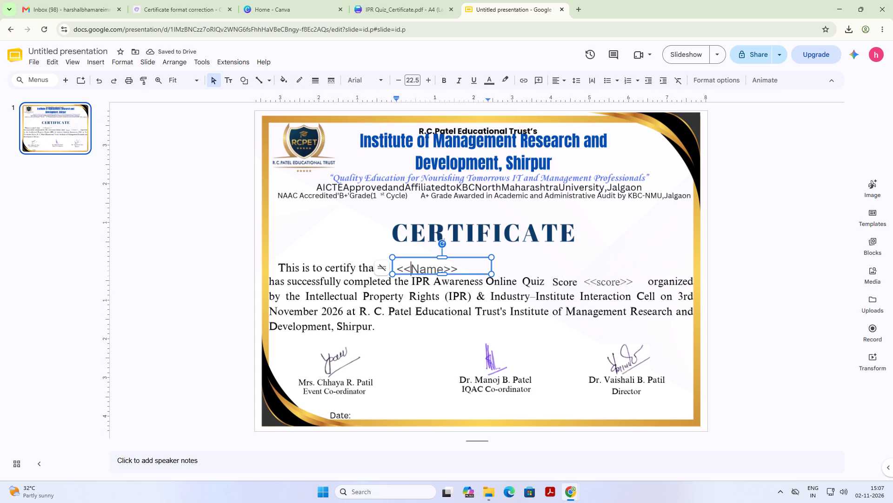
pyautogui.moveTo(463, 269); pyautogui.dragTo(396, 265)
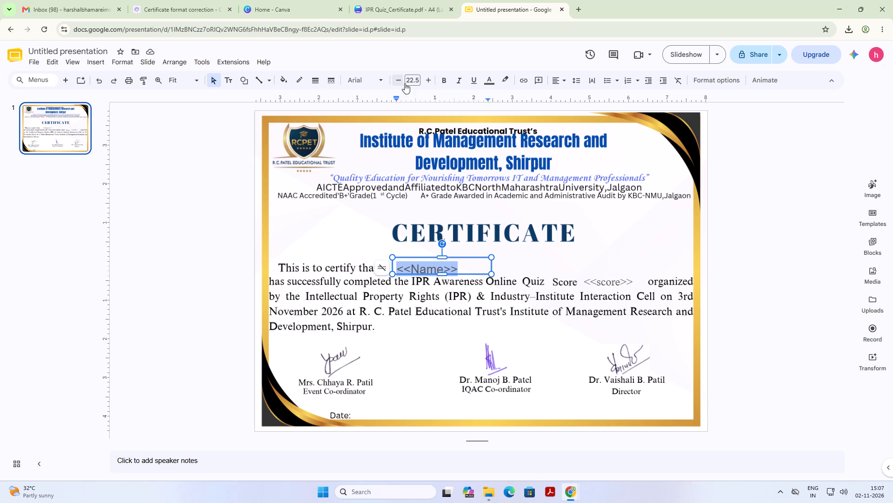
pyautogui.doubleClick(399, 78)
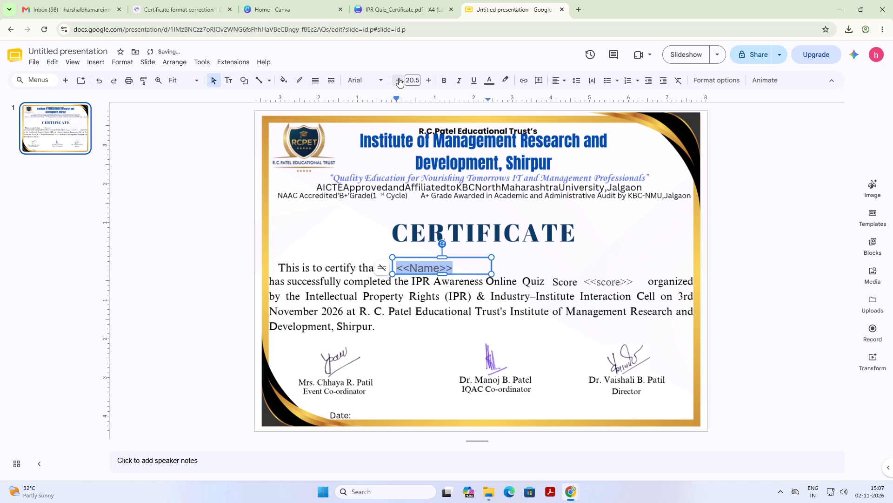
pyautogui.click(347, 78)
pyautogui.click(377, 171)
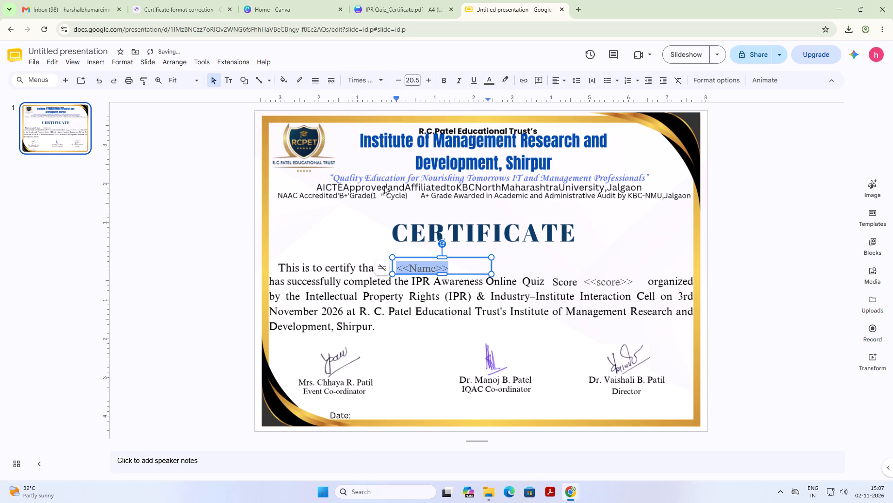
pyautogui.click(443, 270)
pyautogui.click(511, 257)
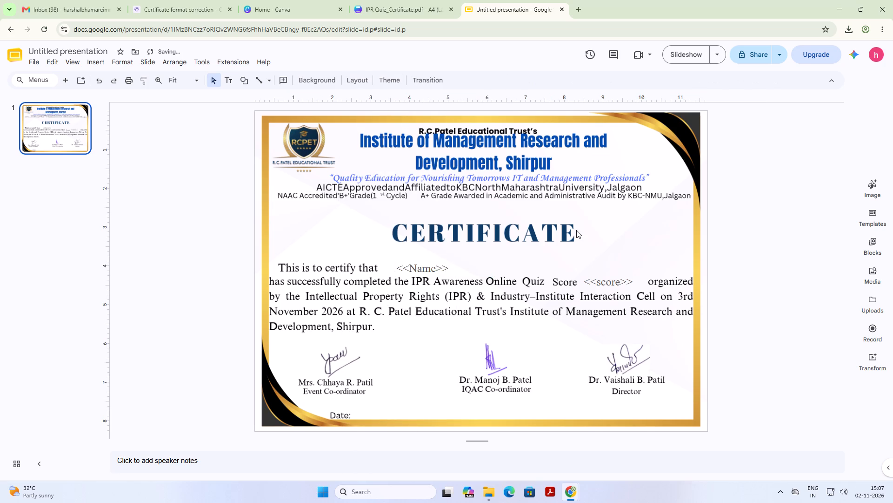
pyautogui.click(814, 240)
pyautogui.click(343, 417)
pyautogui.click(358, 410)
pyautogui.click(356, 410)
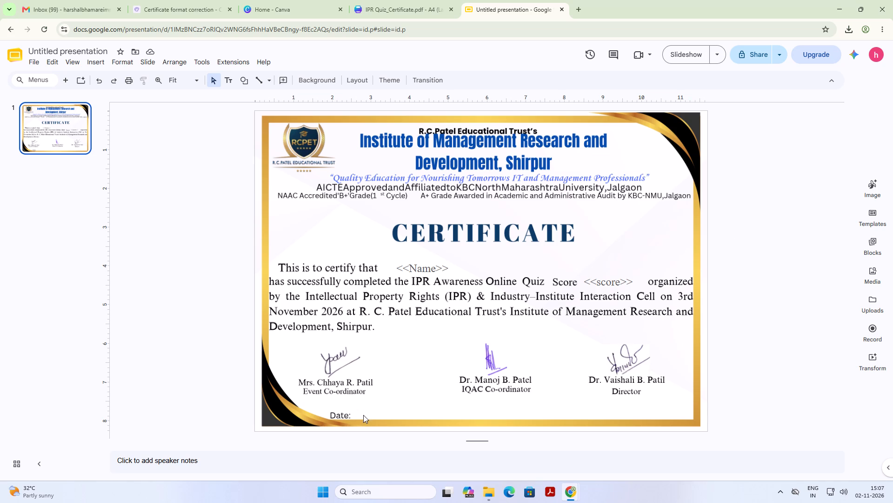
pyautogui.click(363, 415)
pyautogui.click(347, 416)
# Duplicate the <<Name>> text box and place the copy directly after the "Date:" label at the bottom of the certificate.
pyautogui.click(421, 272)
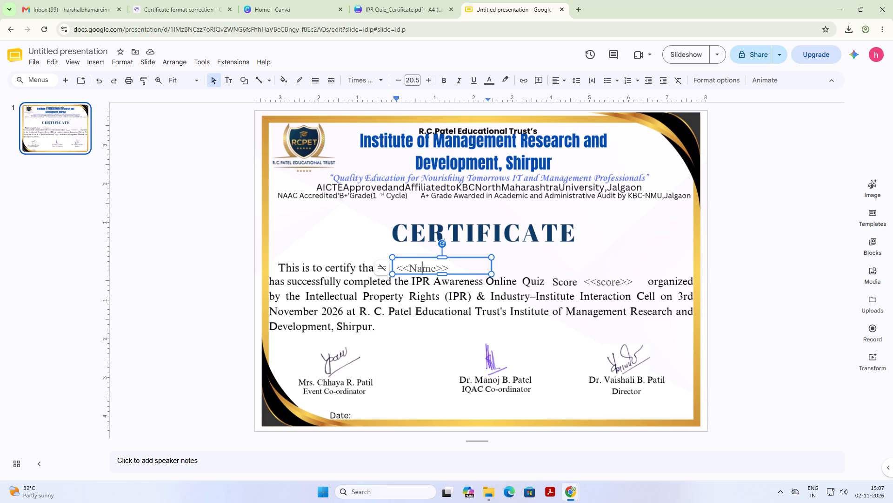
pyautogui.moveTo(456, 265); pyautogui.dragTo(396, 272)
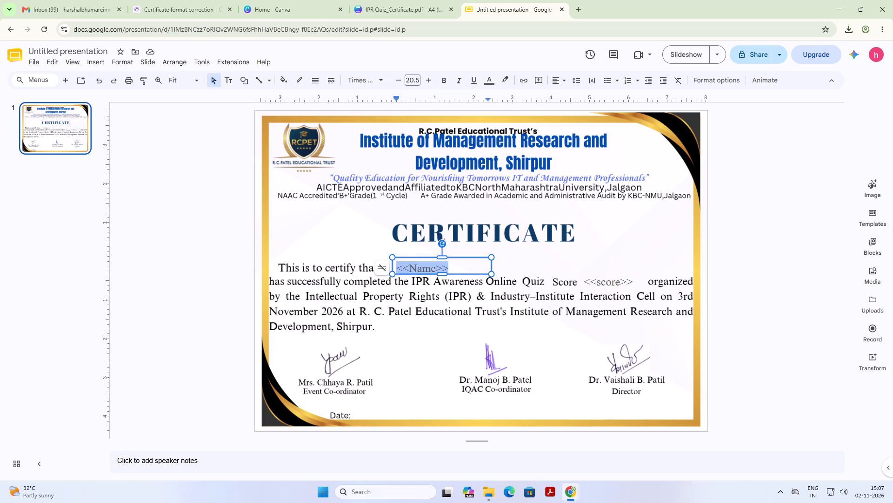
pyautogui.click(417, 272)
pyautogui.click(412, 259)
pyautogui.hotkey('ctrl', 'c')
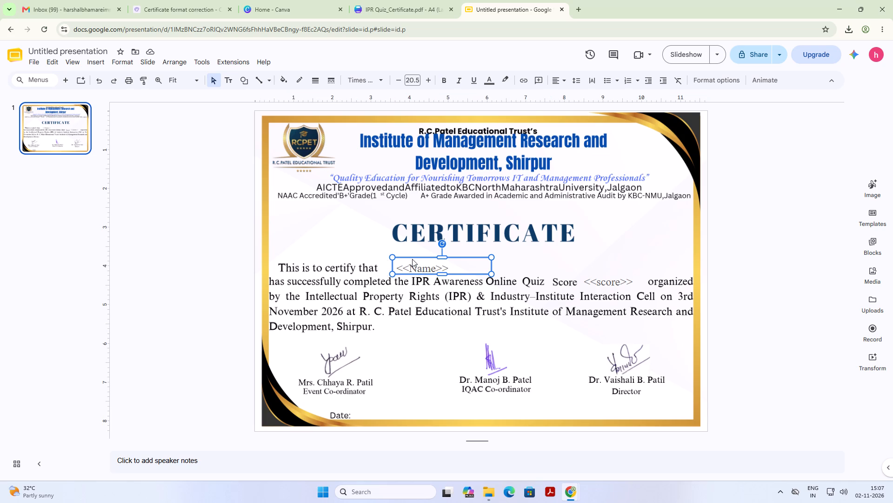
pyautogui.click(370, 418)
pyautogui.hotkey('ctrl', 'v')
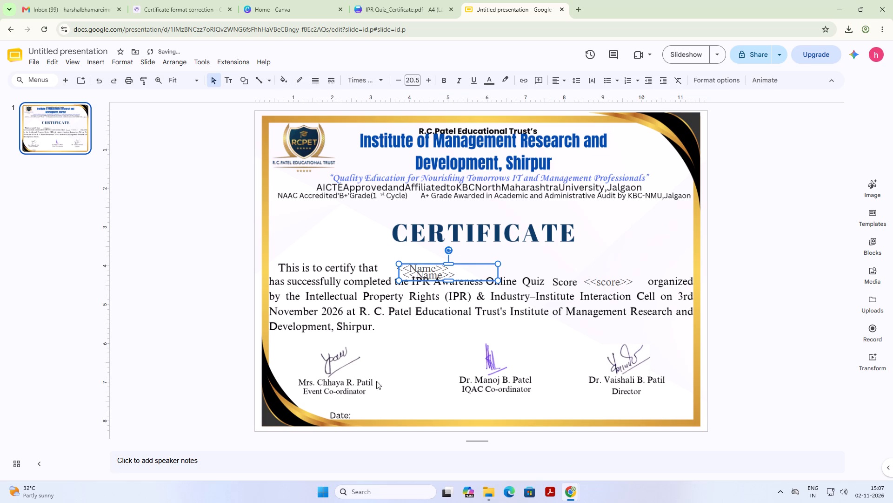
pyautogui.moveTo(431, 276); pyautogui.dragTo(440, 344)
pyautogui.click(455, 306)
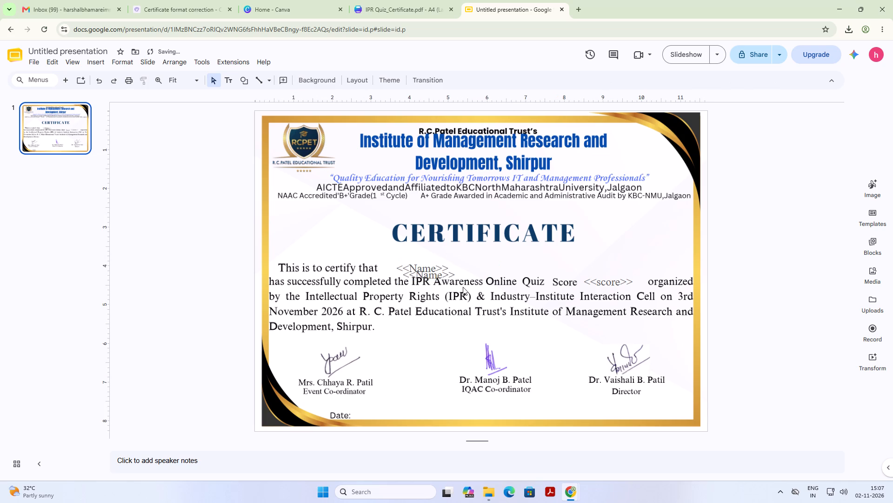
pyautogui.moveTo(452, 265); pyautogui.dragTo(423, 381)
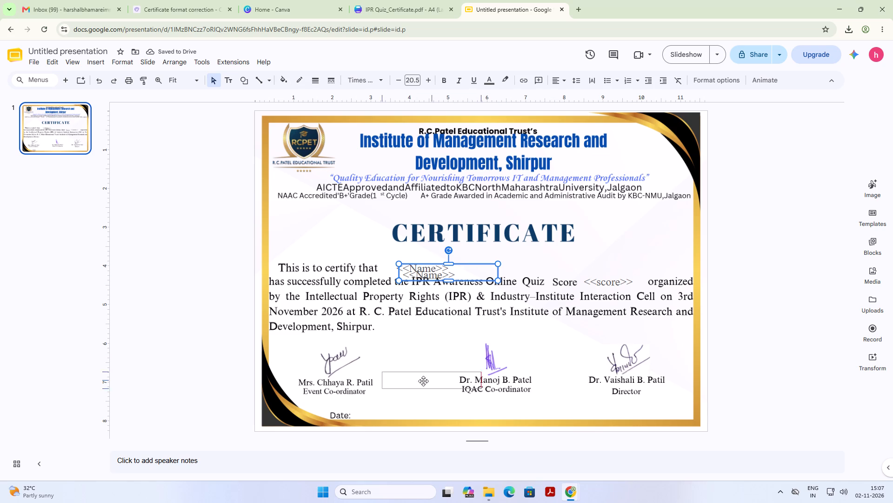
pyautogui.moveTo(423, 381); pyautogui.dragTo(406, 408)
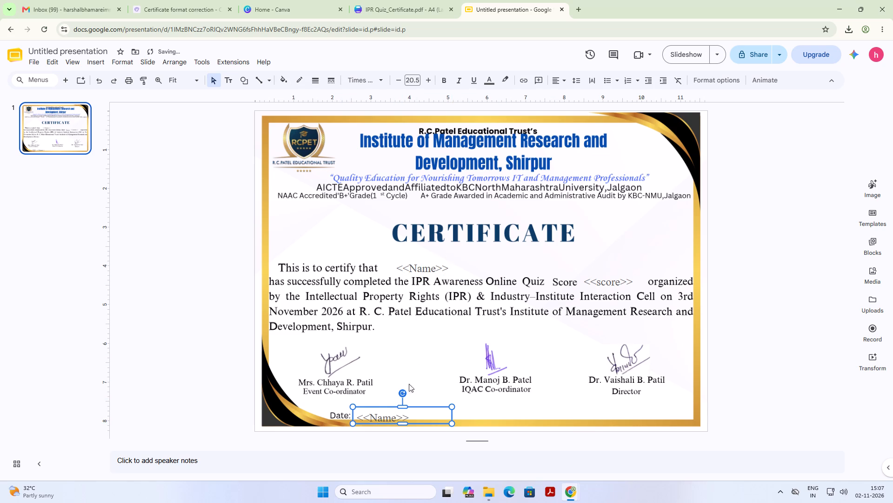
pyautogui.click(387, 407)
# Reduce the font size of the copied placeholder beside "Date:" to 16.5.
pyautogui.click(388, 416)
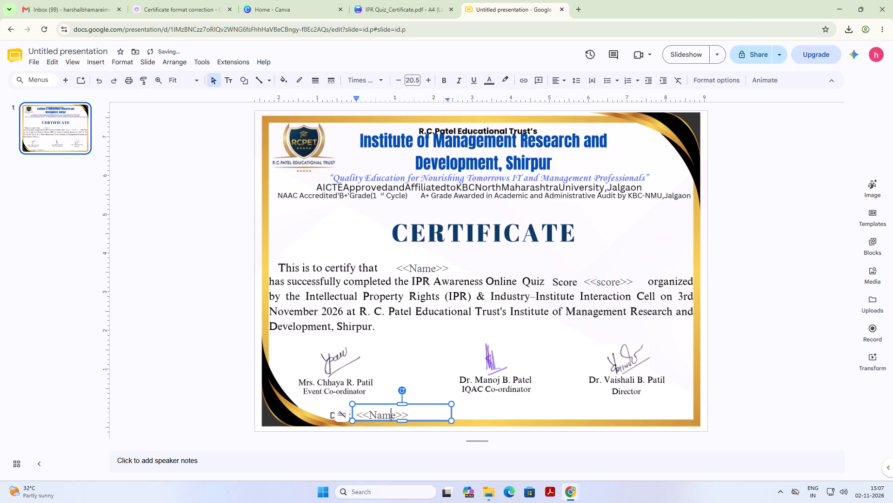
pyautogui.moveTo(413, 415); pyautogui.dragTo(350, 414)
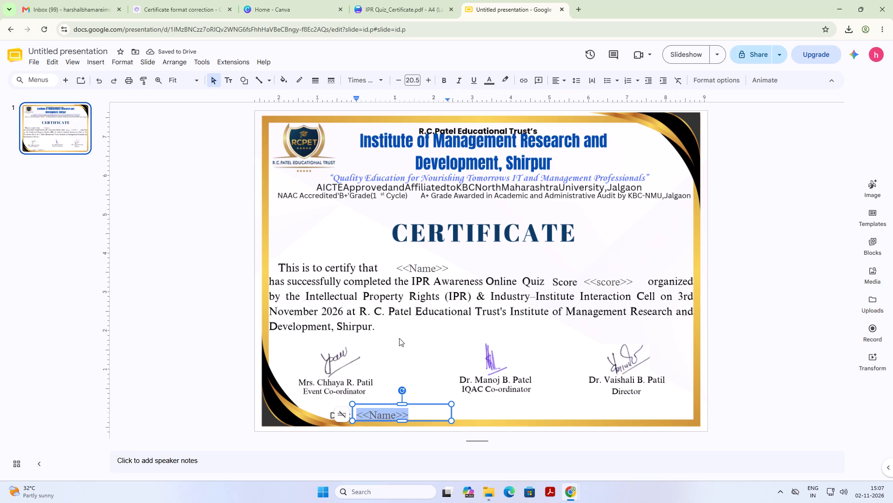
pyautogui.click(400, 82)
pyautogui.click(400, 82)
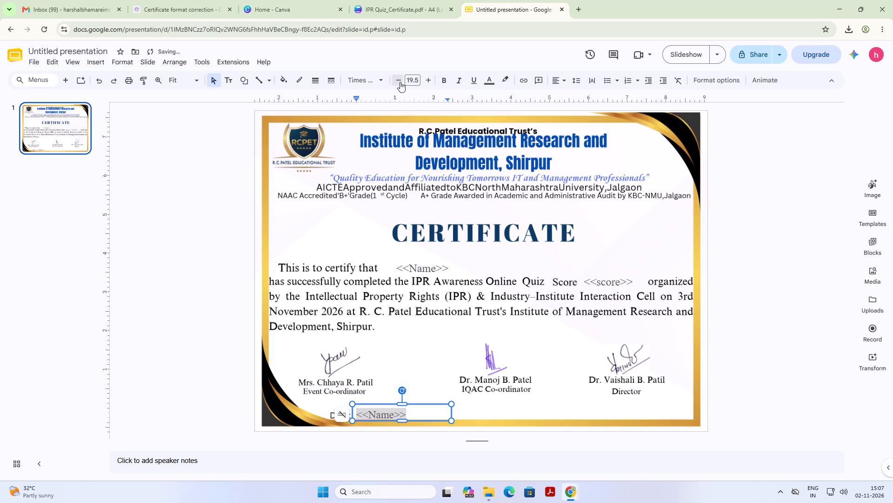
pyautogui.click(400, 82)
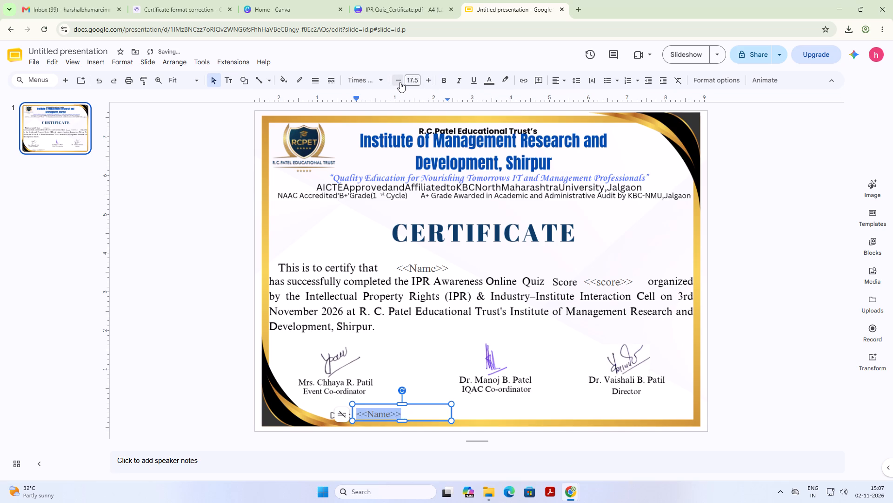
pyautogui.click(400, 82)
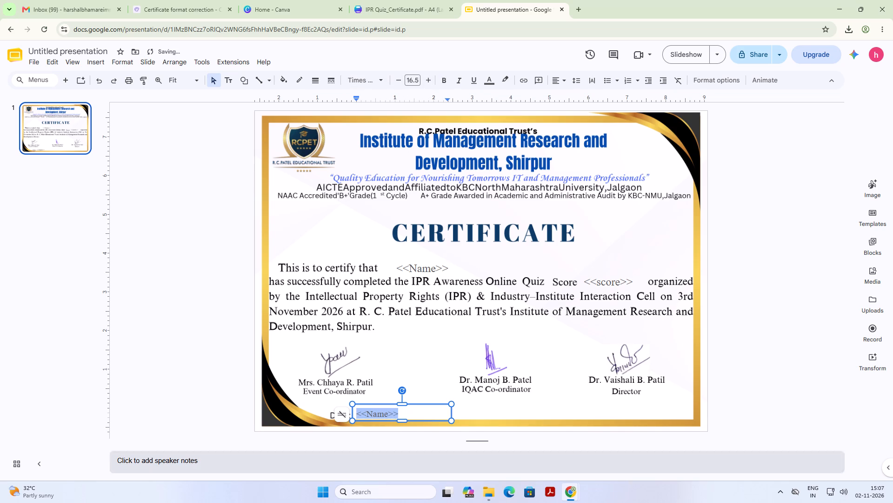
pyautogui.click(420, 413)
pyautogui.click(511, 407)
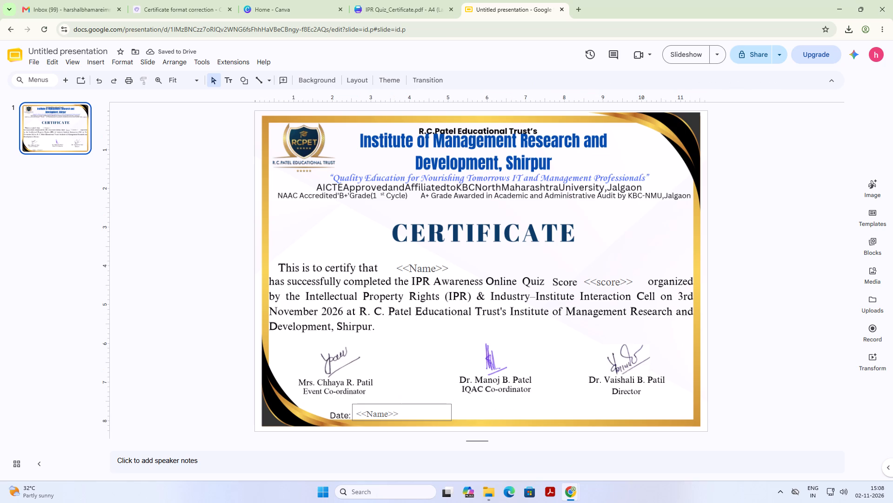
# Nudge the copied placeholder box so its text lines up with the "Date:" label.
pyautogui.moveTo(370, 405); pyautogui.dragTo(369, 411)
pyautogui.moveTo(367, 408); pyautogui.dragTo(367, 404)
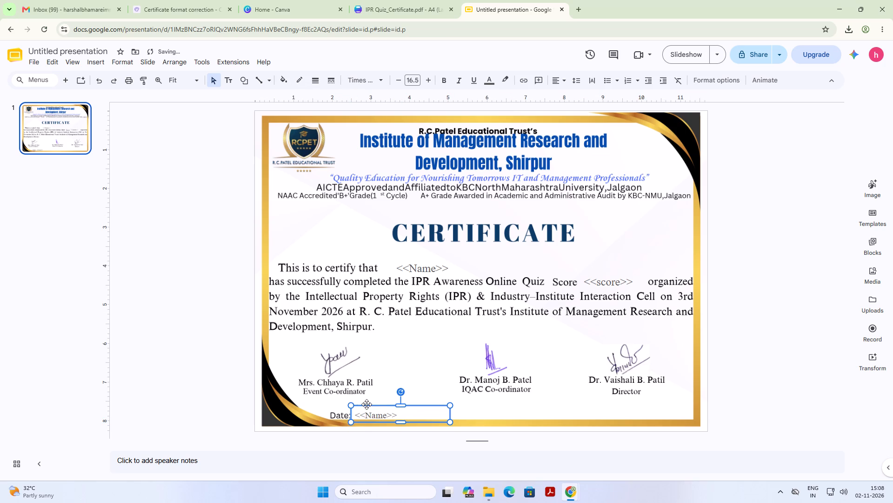
# Change the placeholder text beside the "Date:" label to <<Date>>.
pyautogui.click(383, 417)
pyautogui.click(388, 415)
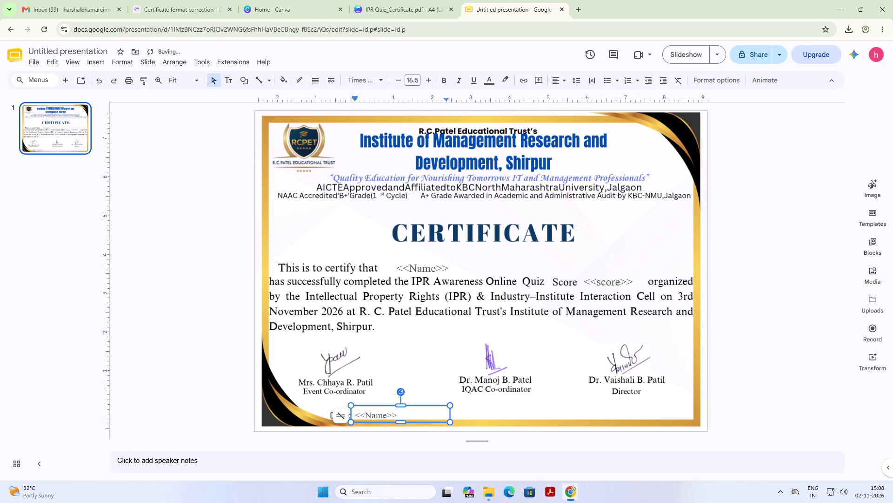
pyautogui.press('BackSpace')
pyautogui.press('BackSpace')
pyautogui.press('BackSpace')
pyautogui.press('BackSpace')
pyautogui.write('Date')
pyautogui.click(210, 372)
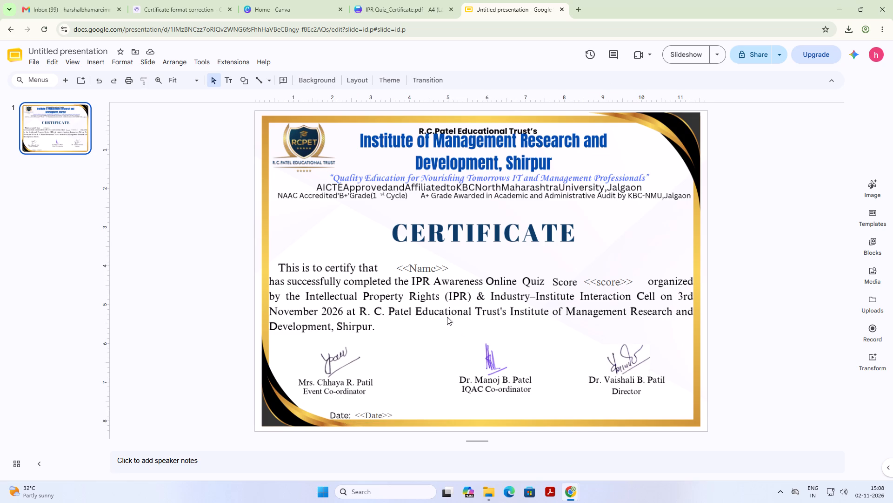
pyautogui.moveTo(418, 270); pyautogui.dragTo(411, 268)
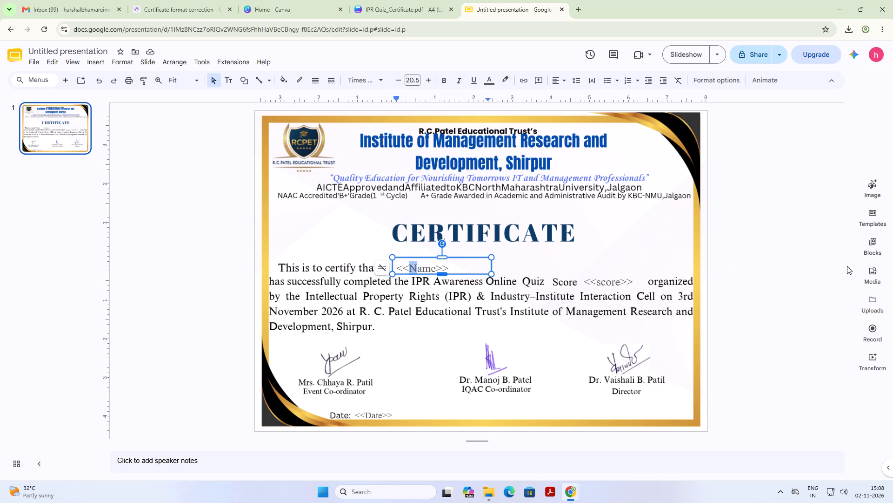
pyautogui.click(771, 244)
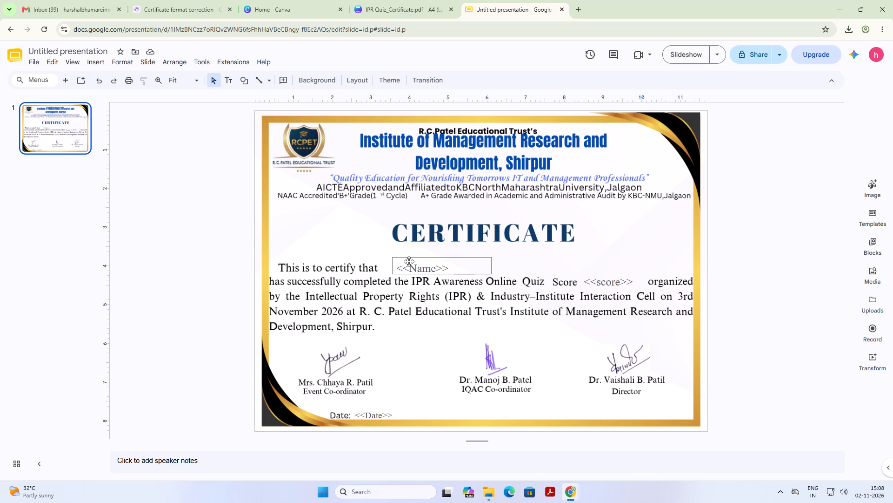
pyautogui.moveTo(408, 259); pyautogui.dragTo(400, 261)
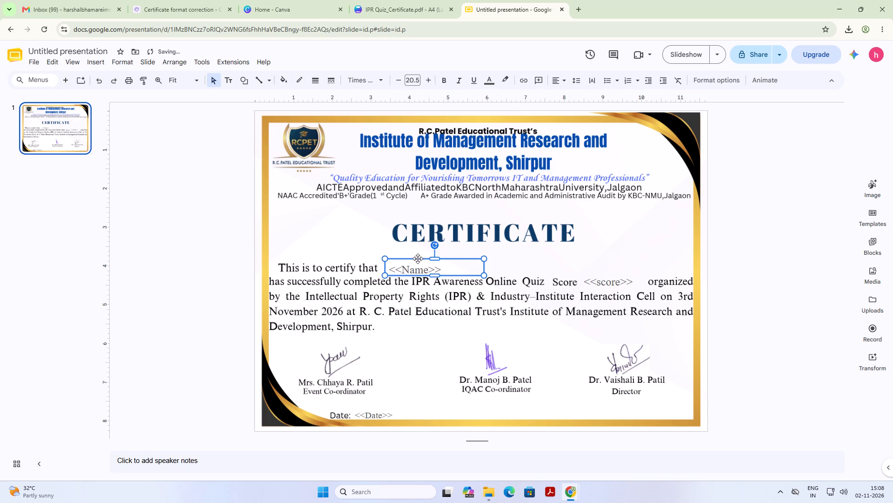